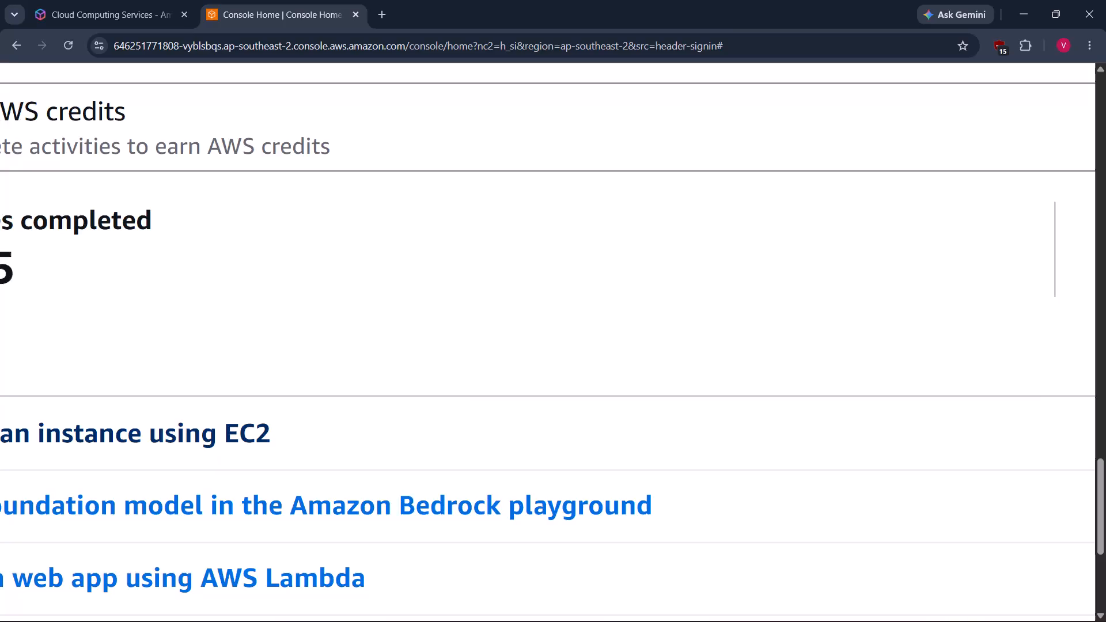
Examine the Earn AWS credits activities with their rewards and statuses in the Explore AWS widget.
scroll(228, 431, "right", 3)
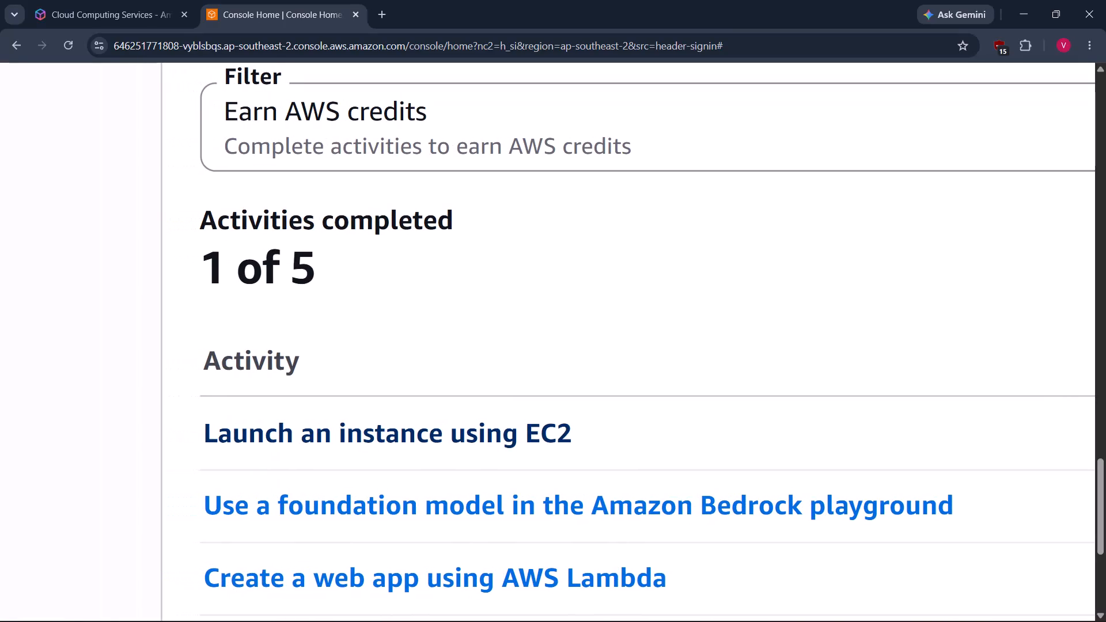
scroll(228, 431, "down", 4)
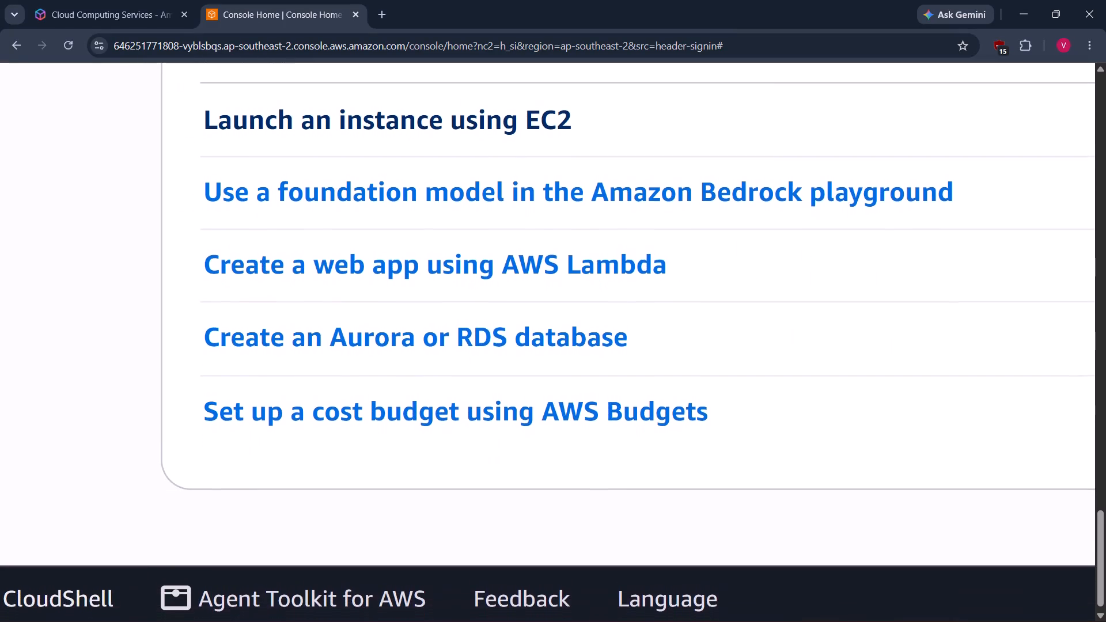
scroll(228, 431, "left", 10)
scroll(228, 431, "right", 3)
scroll(228, 431, "up", 1)
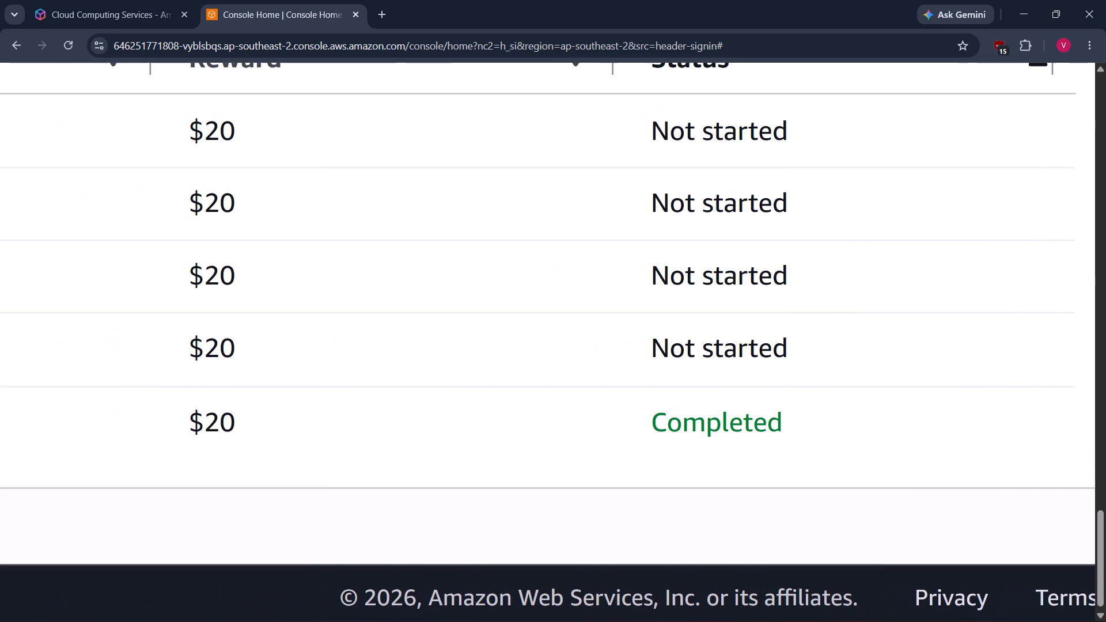
scroll(228, 431, "up", 3)
scroll(228, 431, "right", 5)
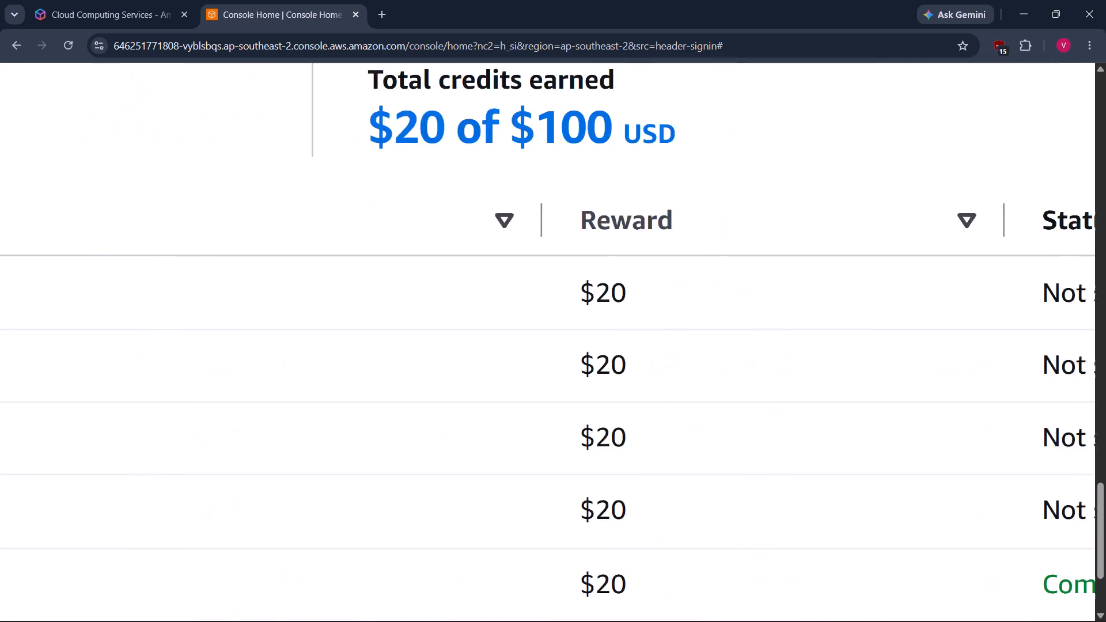
scroll(228, 431, "down", 3)
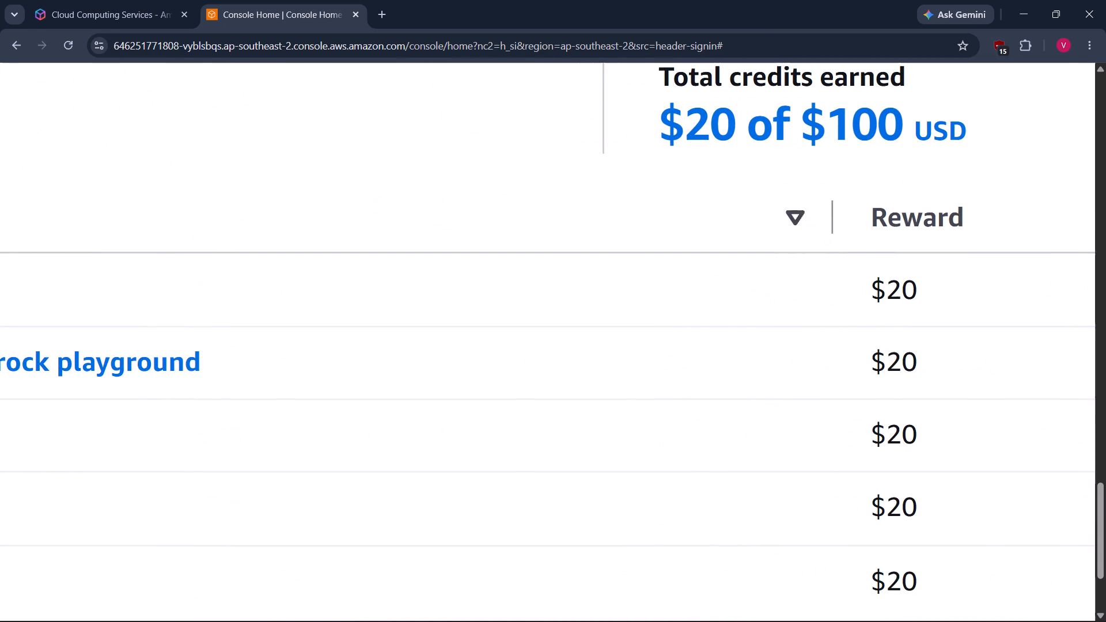
scroll(253, 426, "left", 7)
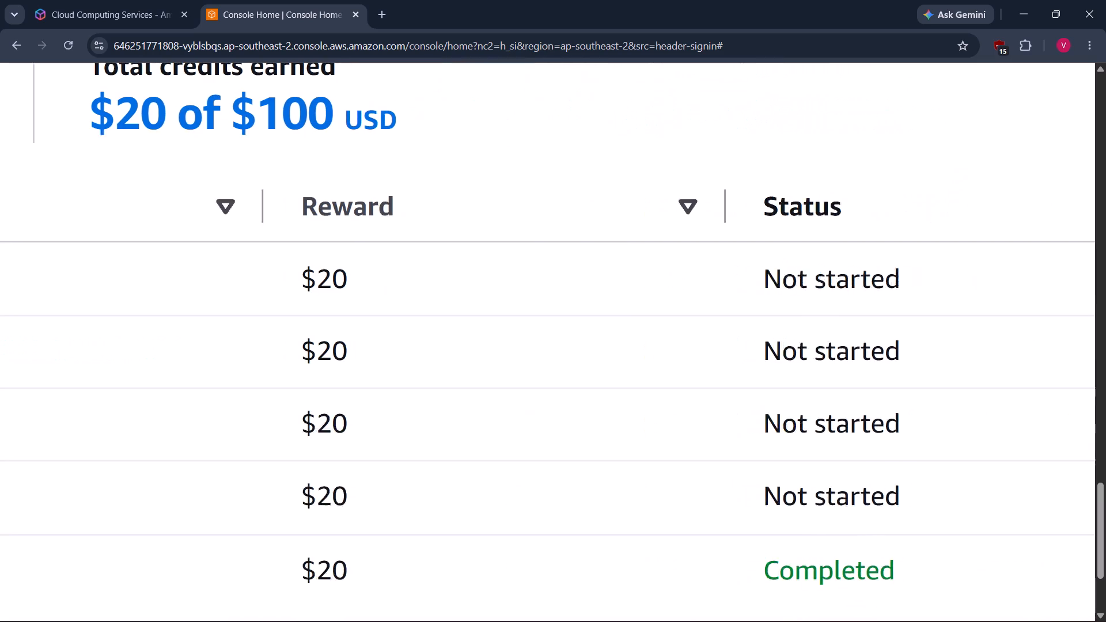
scroll(253, 426, "right", 4)
scroll(253, 426, "up", 1)
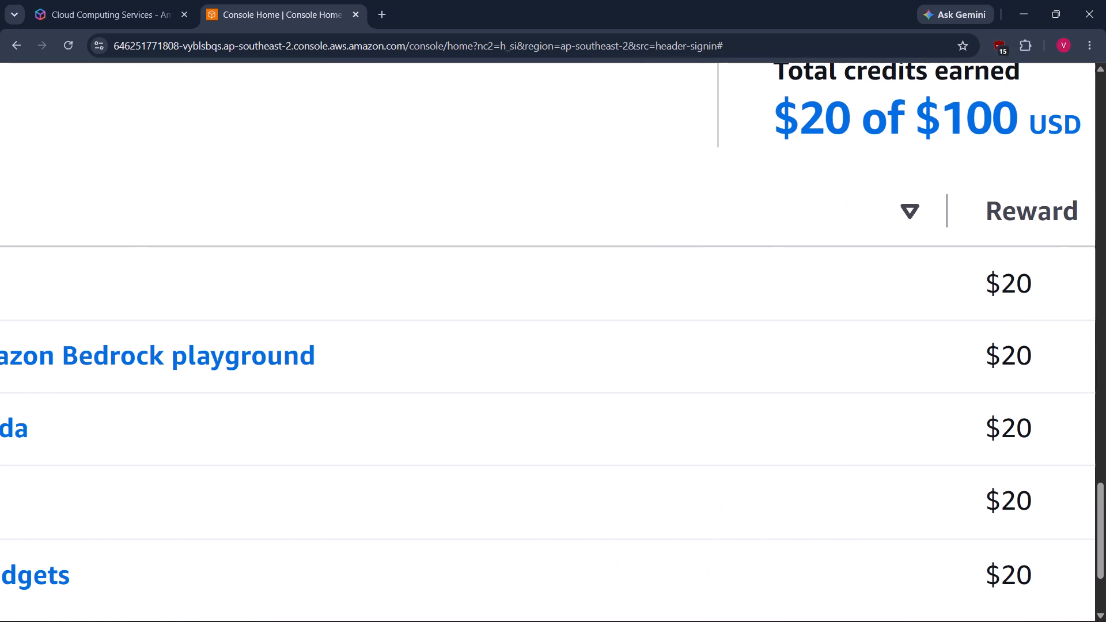
Look over the Console Home widgets, including Amazon Q, Recently visited, Cost and usage, and Explore AWS.
scroll(253, 426, "right", 4)
scroll(253, 426, "up", 3)
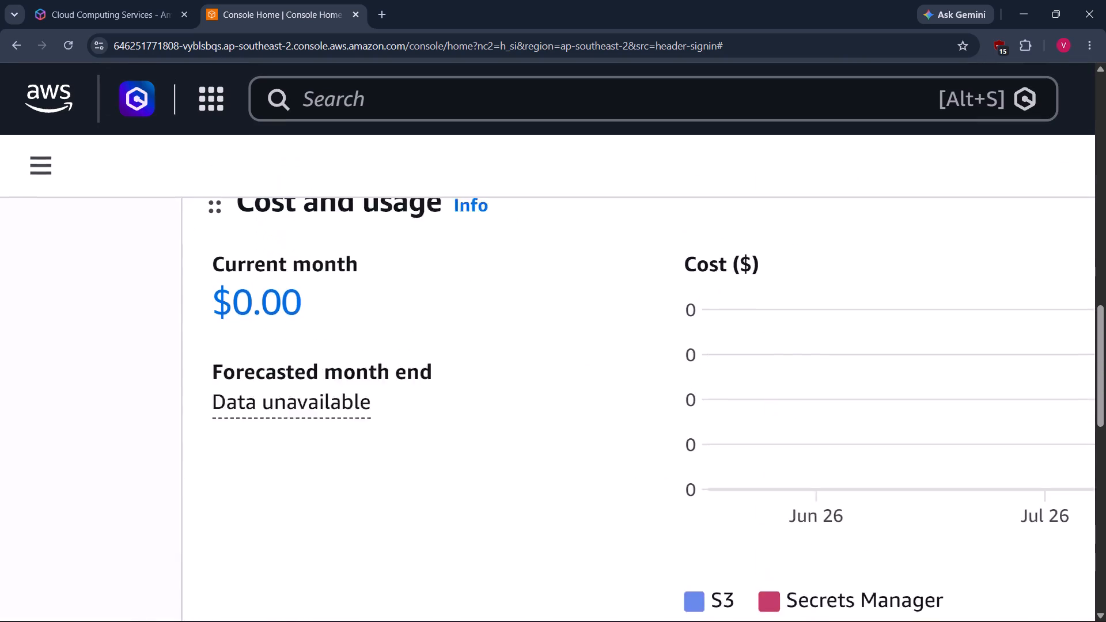
scroll(253, 426, "up", 6)
scroll(253, 426, "left", 1)
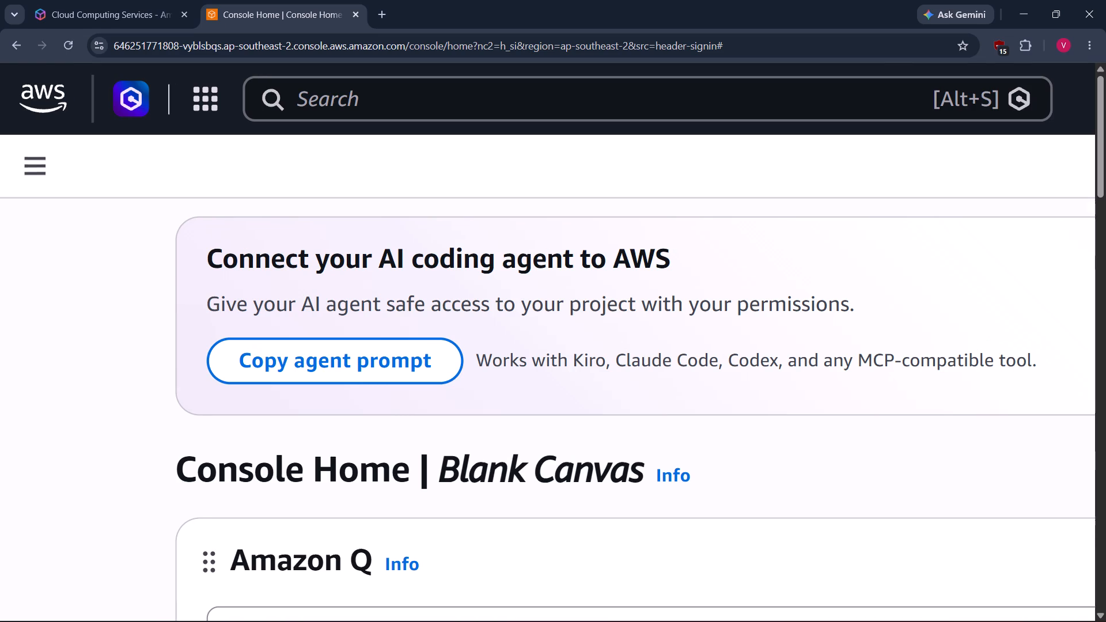
scroll(253, 426, "left", 1)
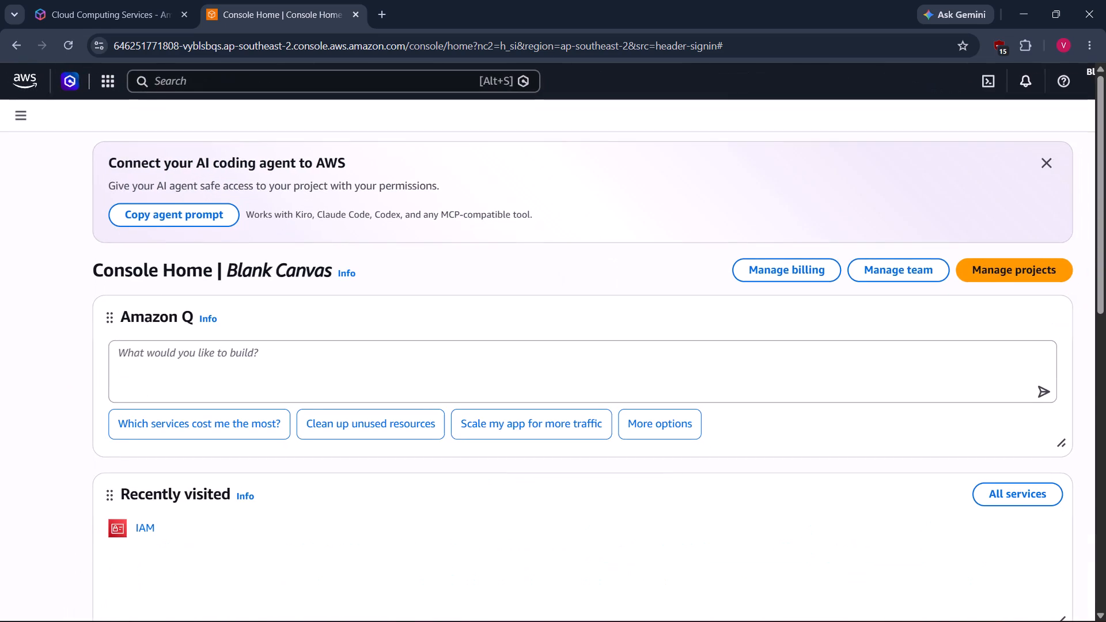
scroll(253, 426, "down", 4)
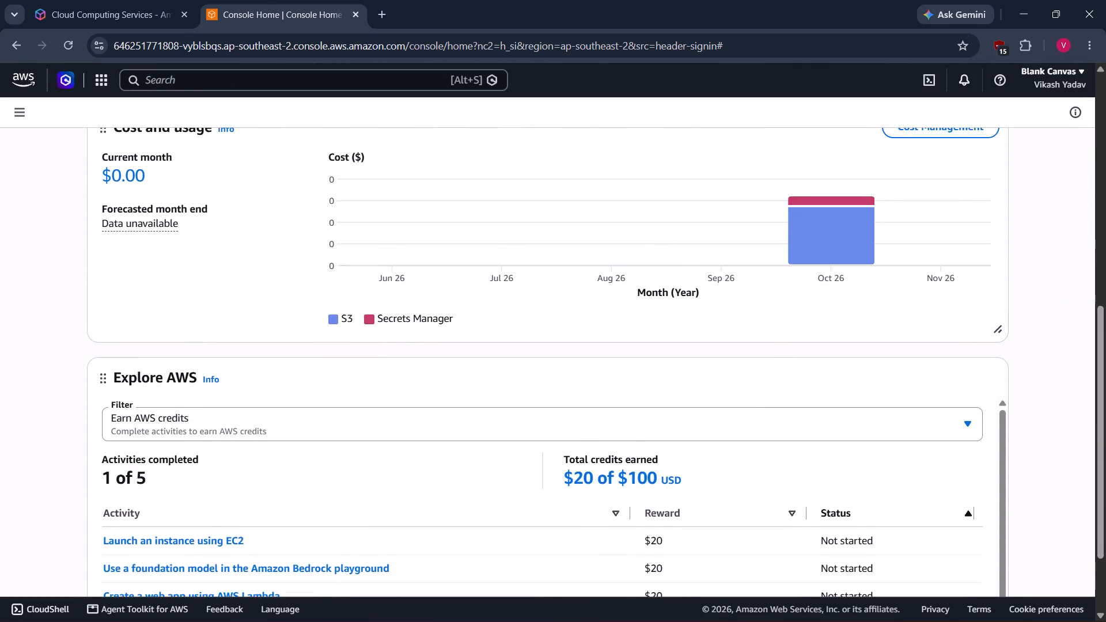
scroll(253, 426, "down", 4)
scroll(253, 426, "up", 8)
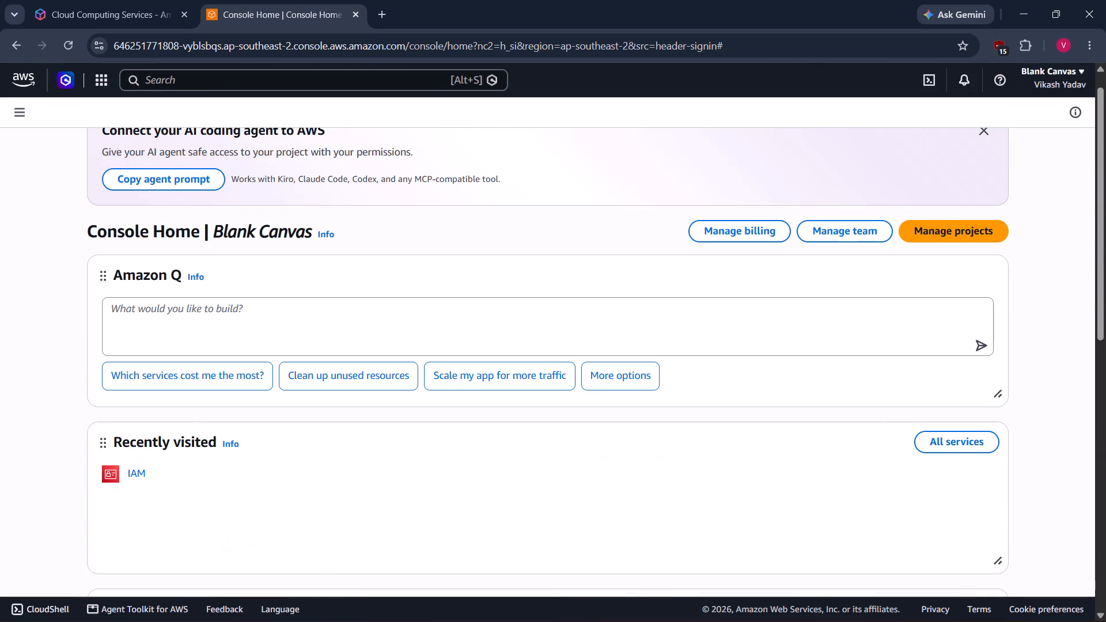
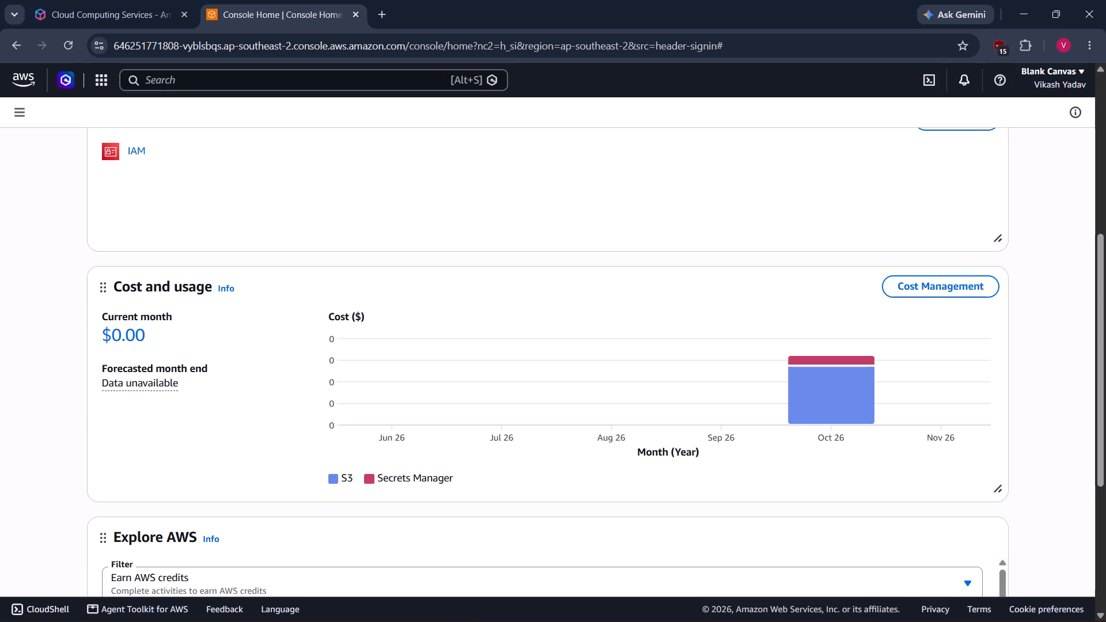
Open the IAM service from the recently visited services on Console Home.
scroll(253, 426, "down", 9)
scroll(253, 426, "up", 9)
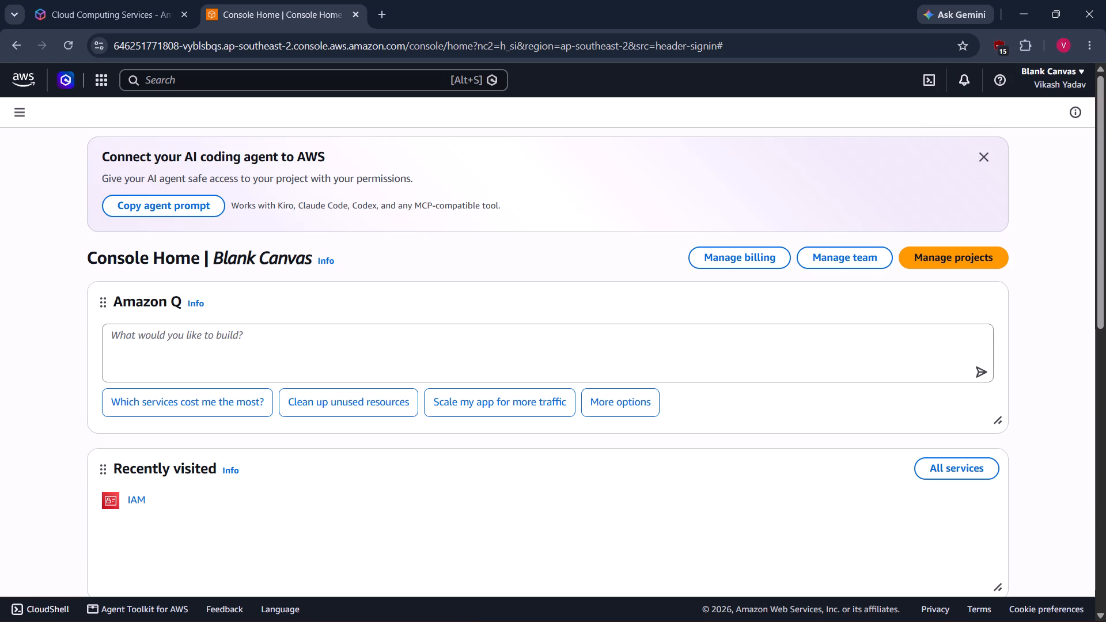
left_click(135, 503)
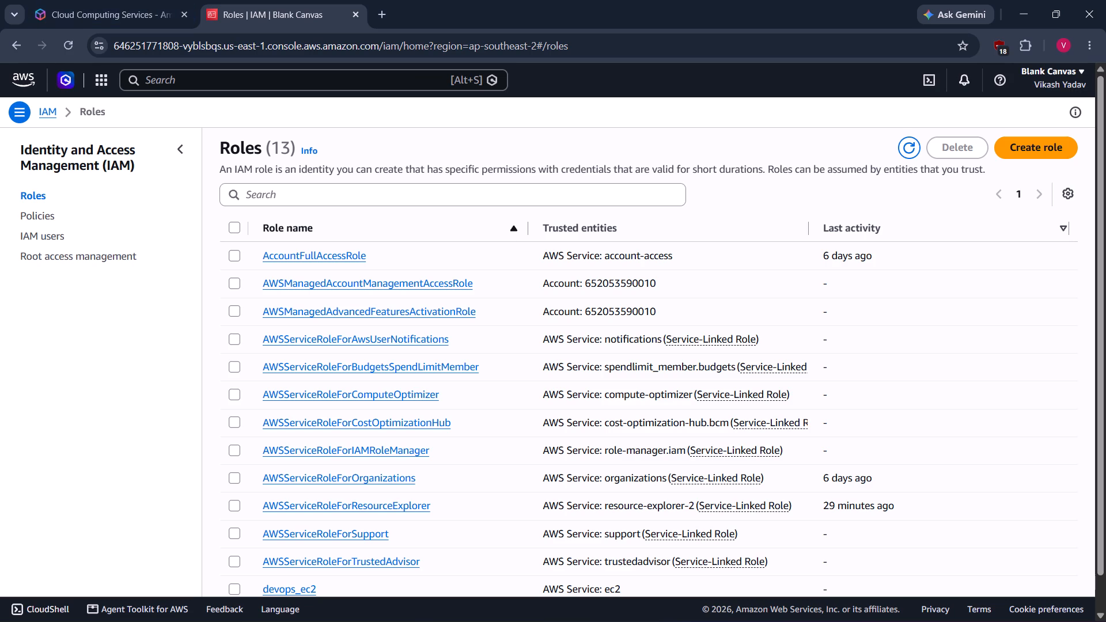
Search the IAM roles for ec2full, and clear the search.
left_click(272, 195)
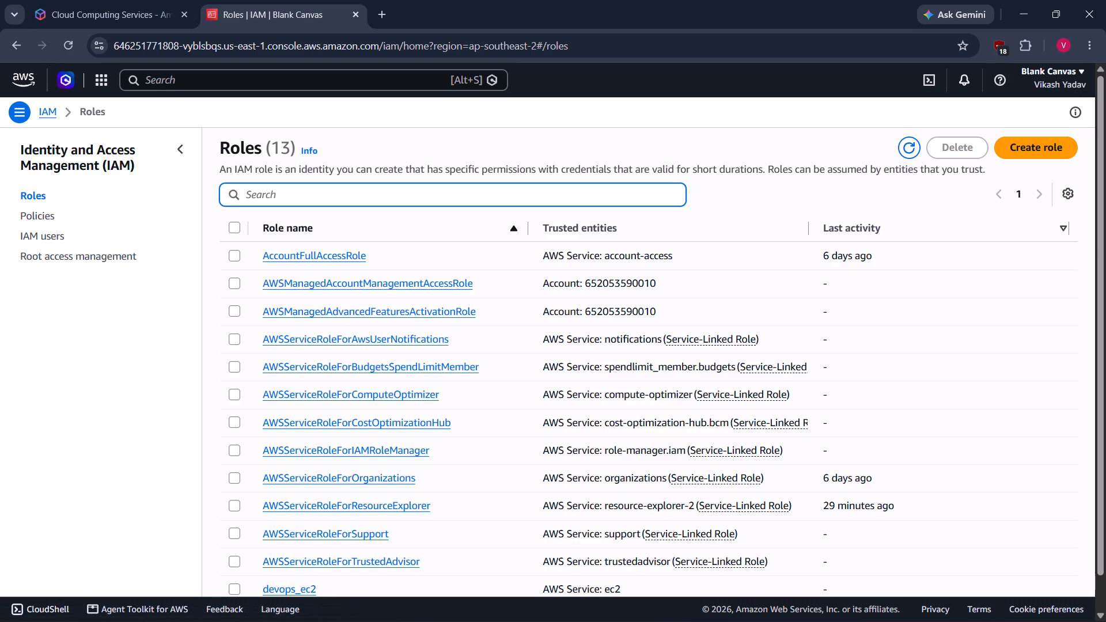
left_click(296, 200)
type("ec2")
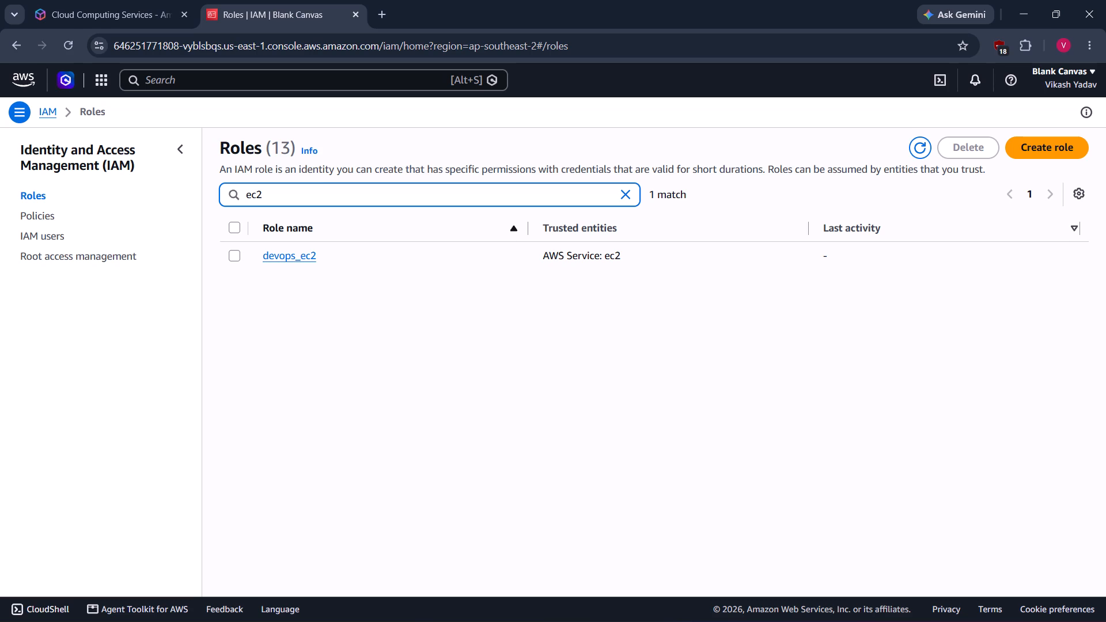
type("fu")
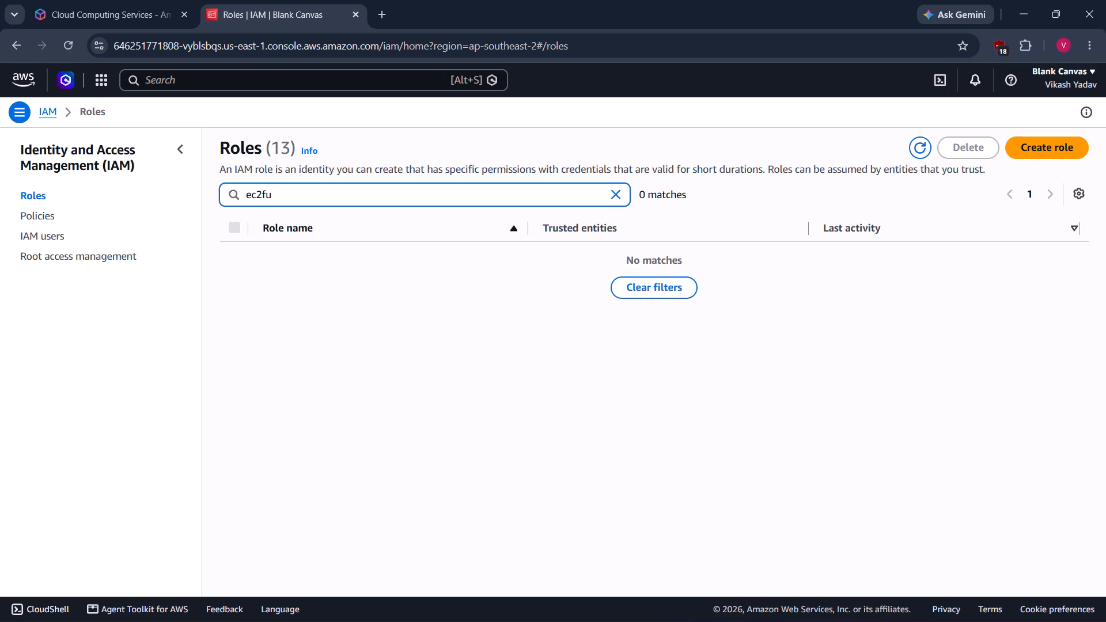
type("ll")
key("BackSpace")
key("BackSpace")
key("BackSpace")
key("BackSpace")
key("BackSpace")
key("BackSpace")
key("BackSpace")
key("BackSpace")
key("BackSpace")
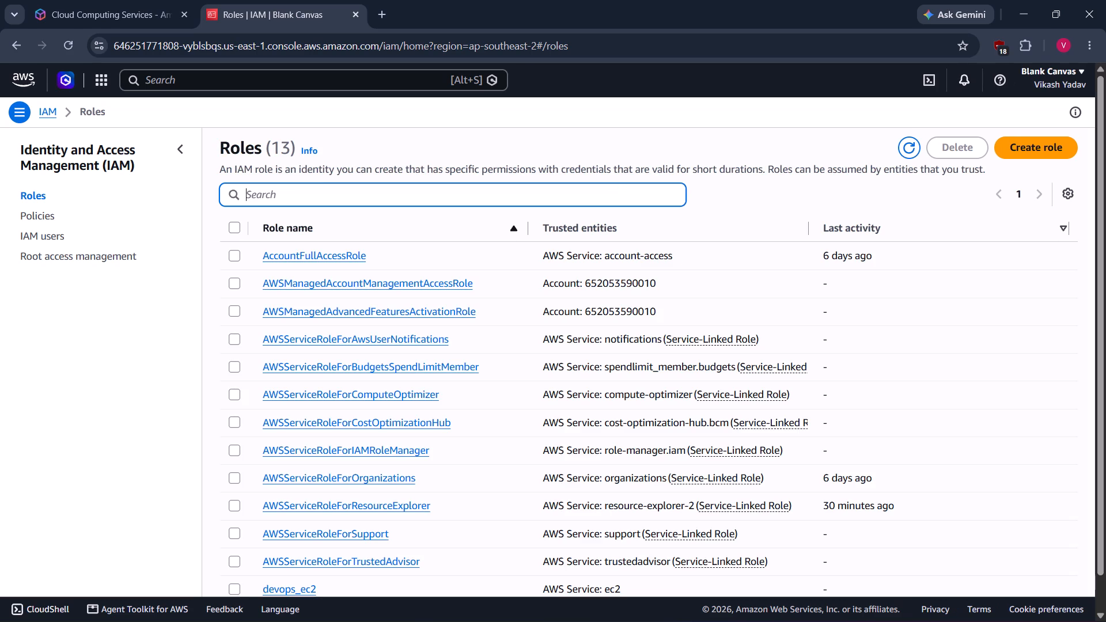
Start a new IAM role with AWS service as the trusted entity type and EC2 as the service and use case.
left_click(1018, 143)
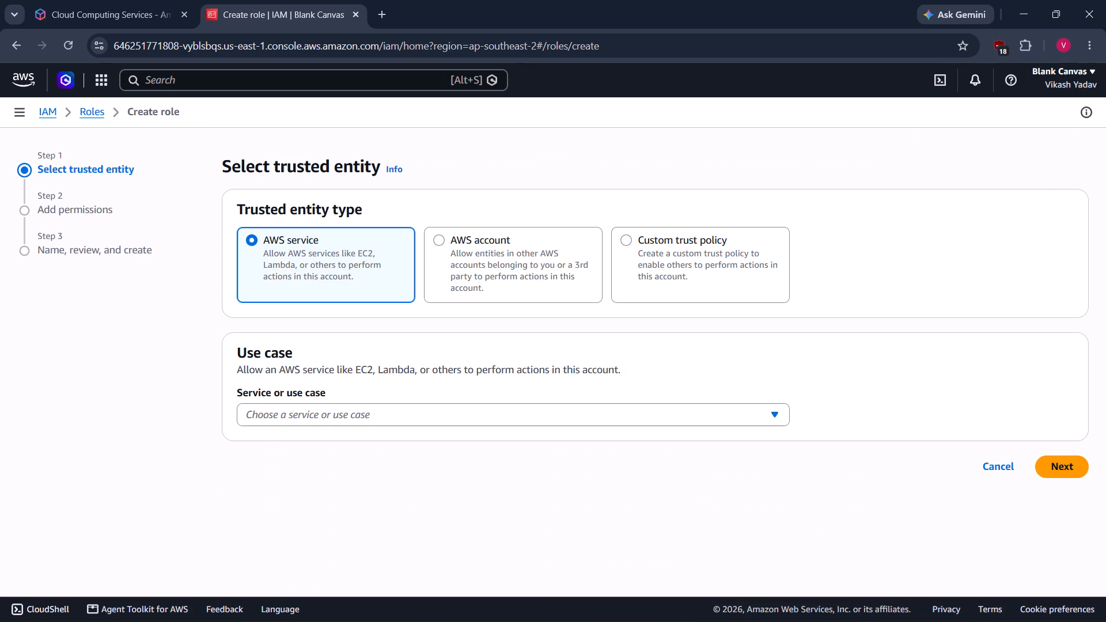
left_click(469, 414)
left_click(294, 154)
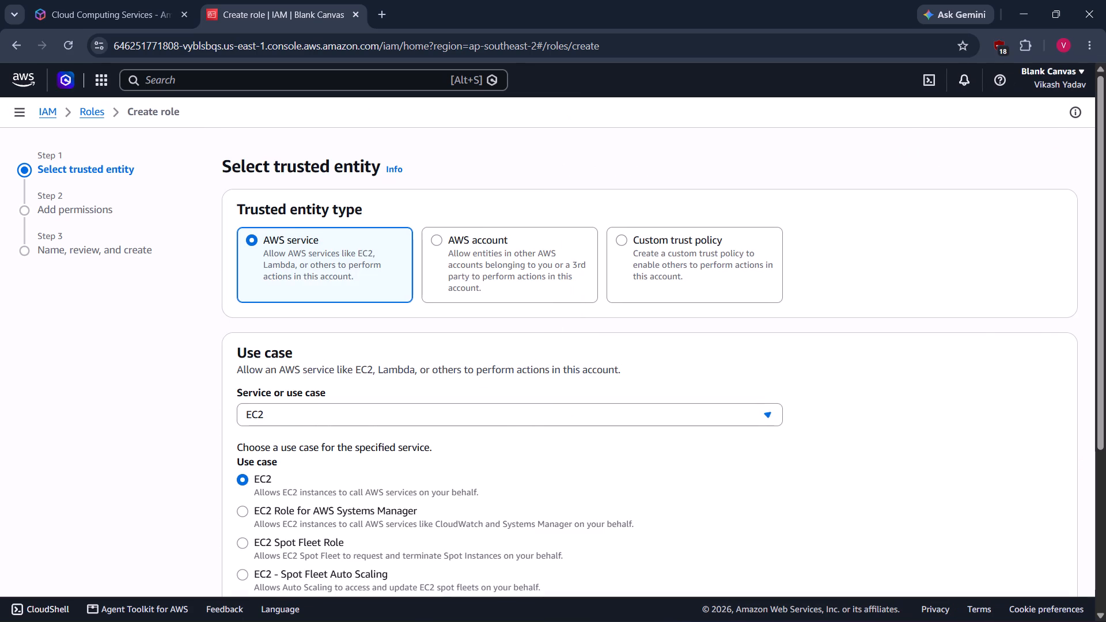
scroll(363, 480, "down", 4)
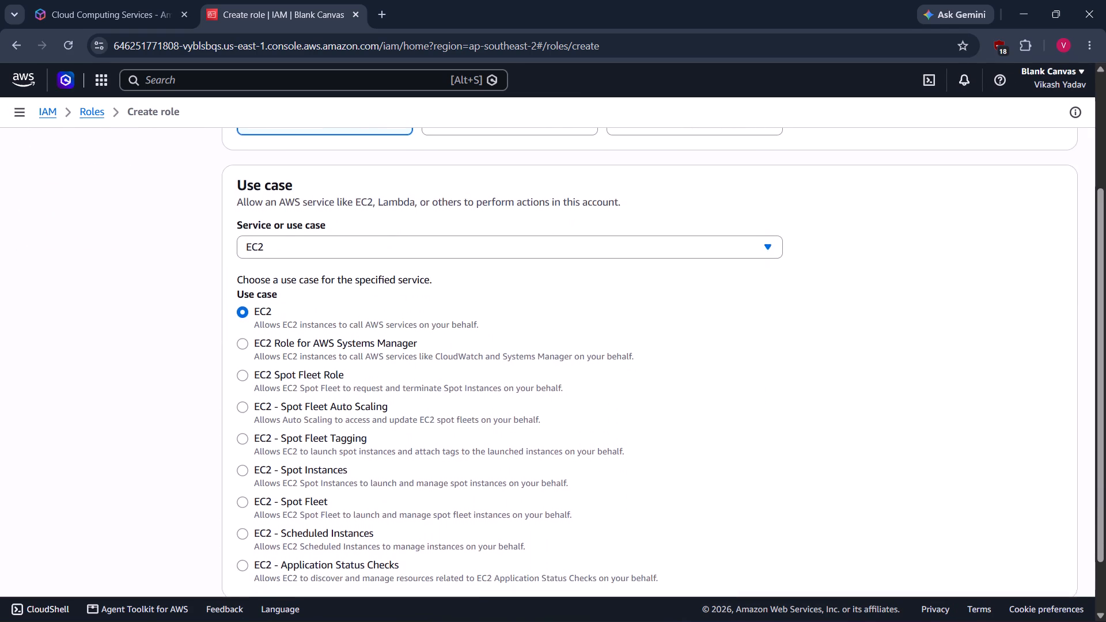
scroll(363, 480, "down", 2)
left_click(1040, 549)
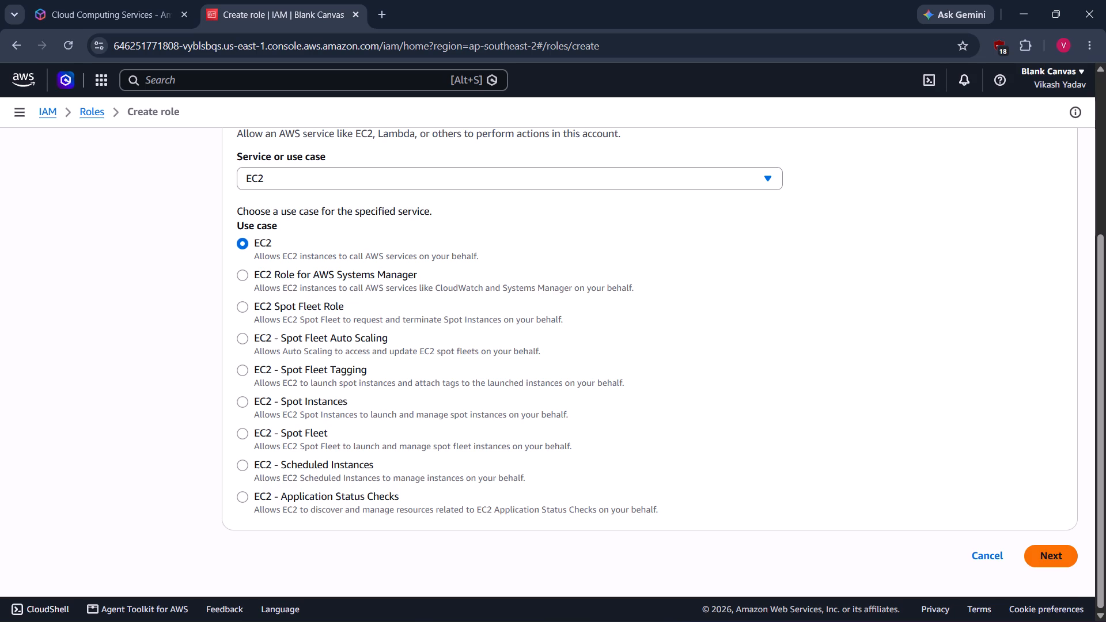
Find the existing policy AmazonEC2FullAccess by searching for ec2full, and add it to the role's permissions.
left_click(497, 329)
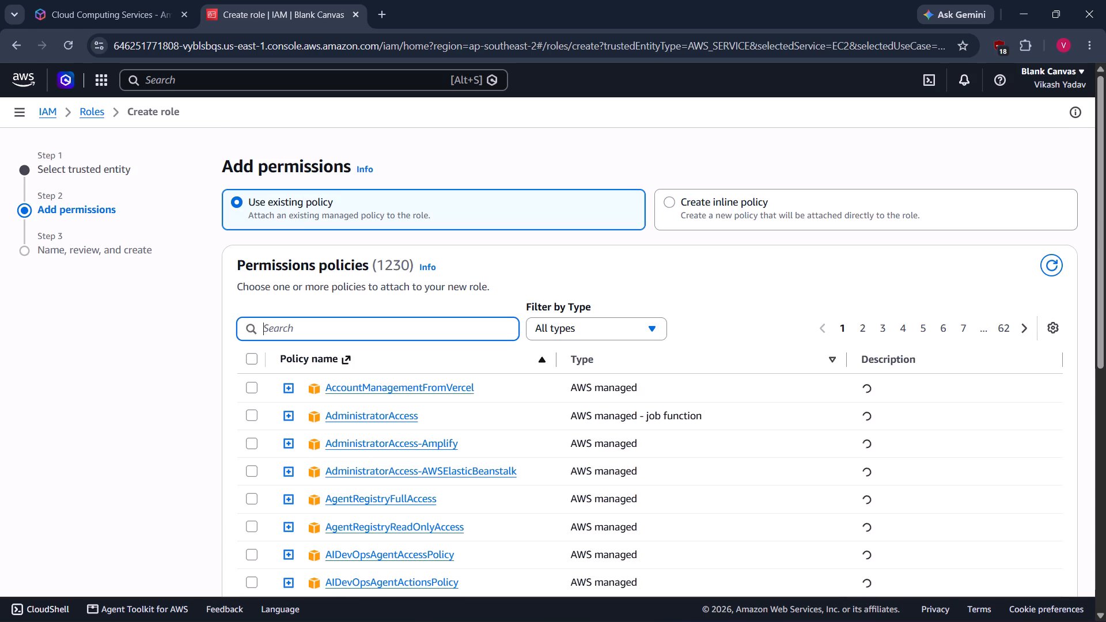
type("ec2")
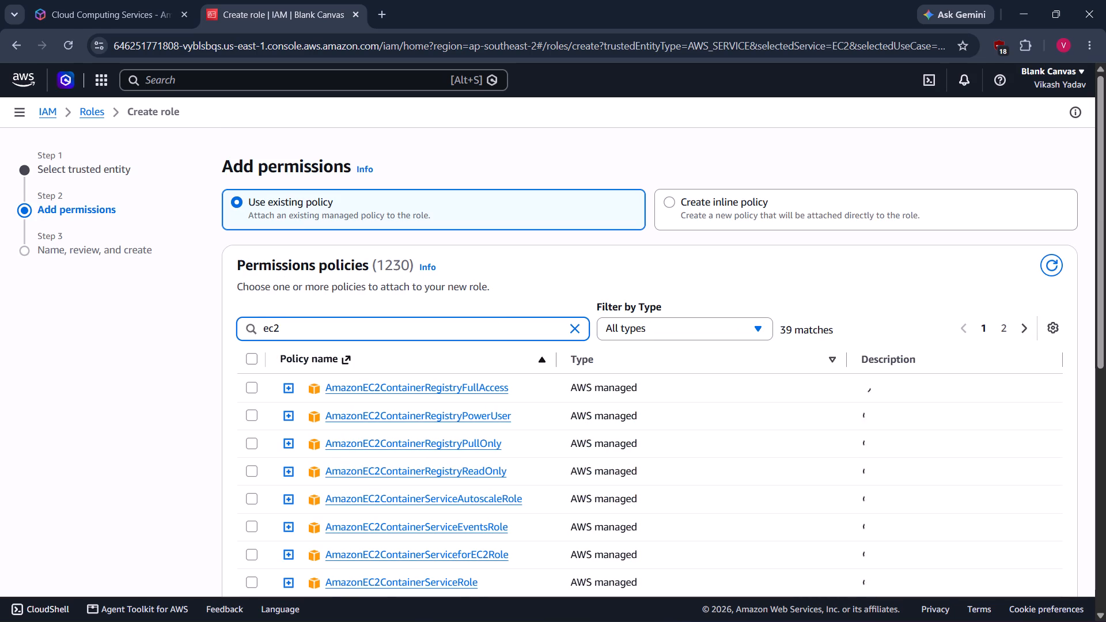
type("full")
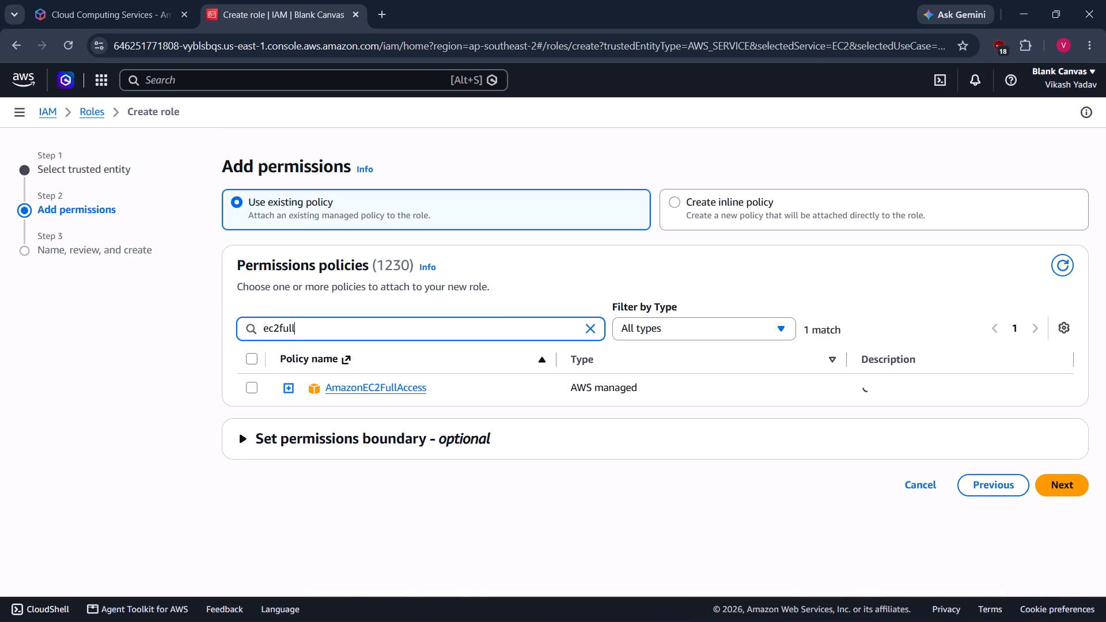
left_click(250, 384)
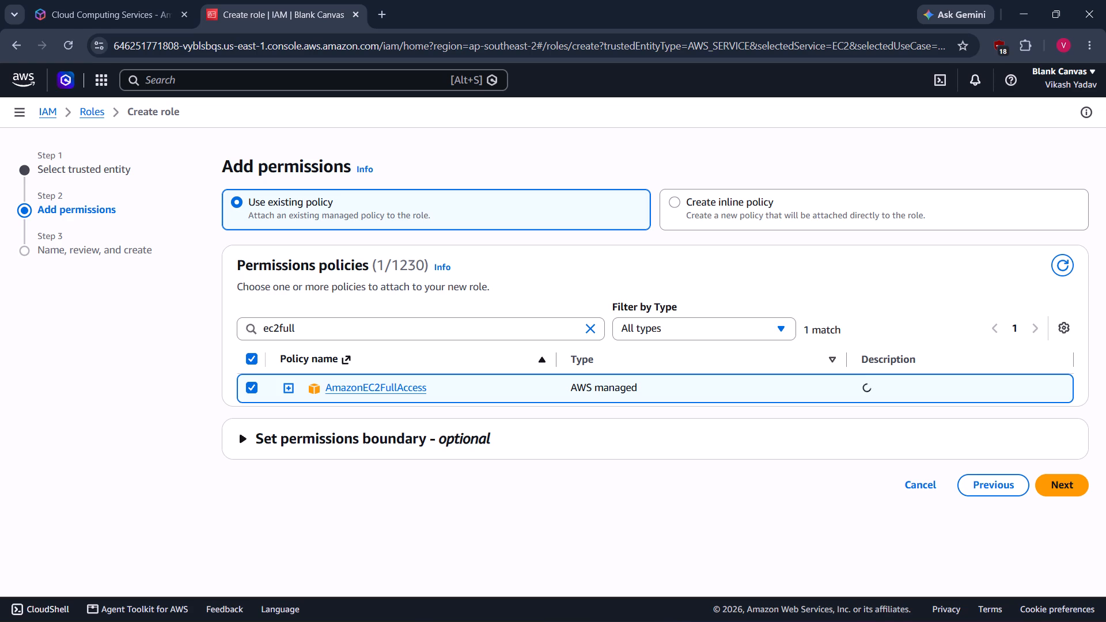
scroll(638, 482, "down", 1)
scroll(831, 445, "down", 2)
scroll(831, 445, "up", 1)
left_click(1061, 482)
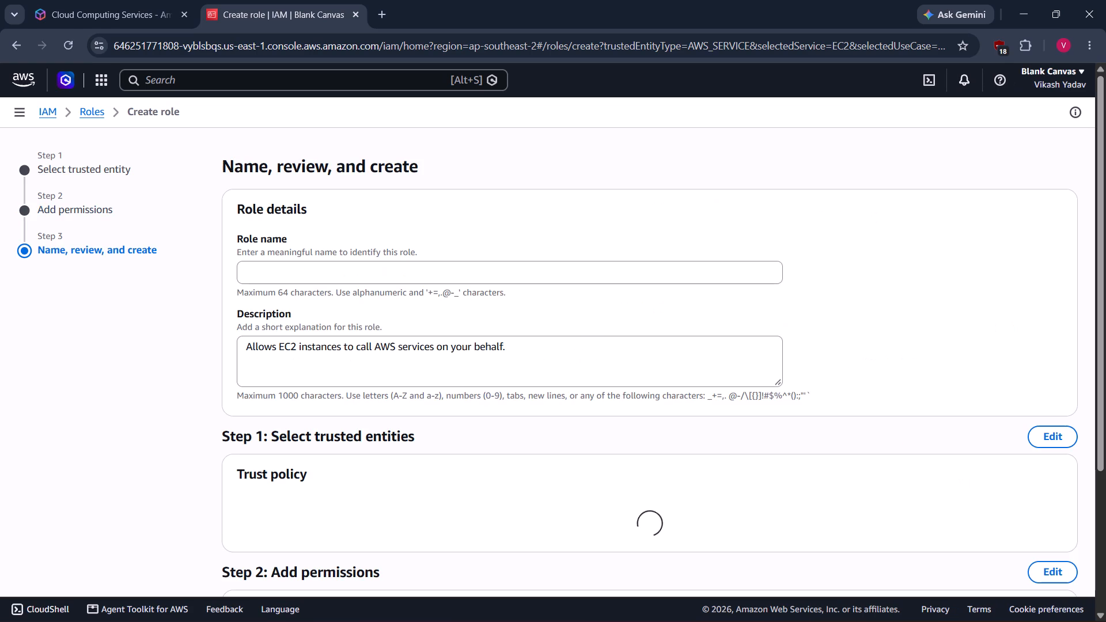
Name the role BOSS and create it with the default description and no tags.
left_click(699, 268)
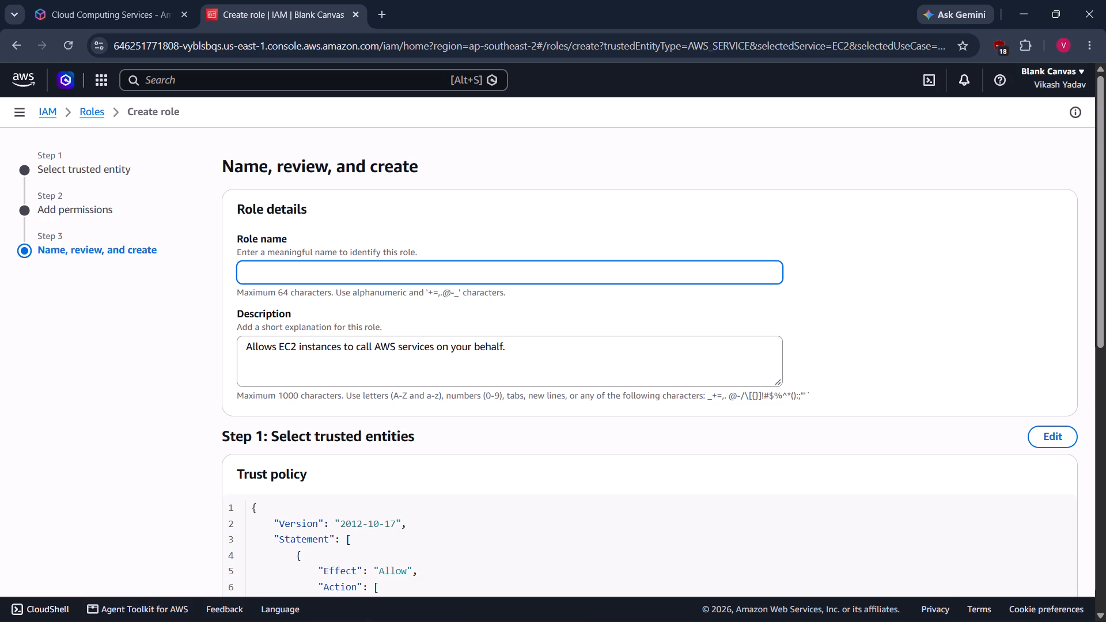
left_click(357, 274)
type("BOSS")
scroll(397, 374, "down", 2)
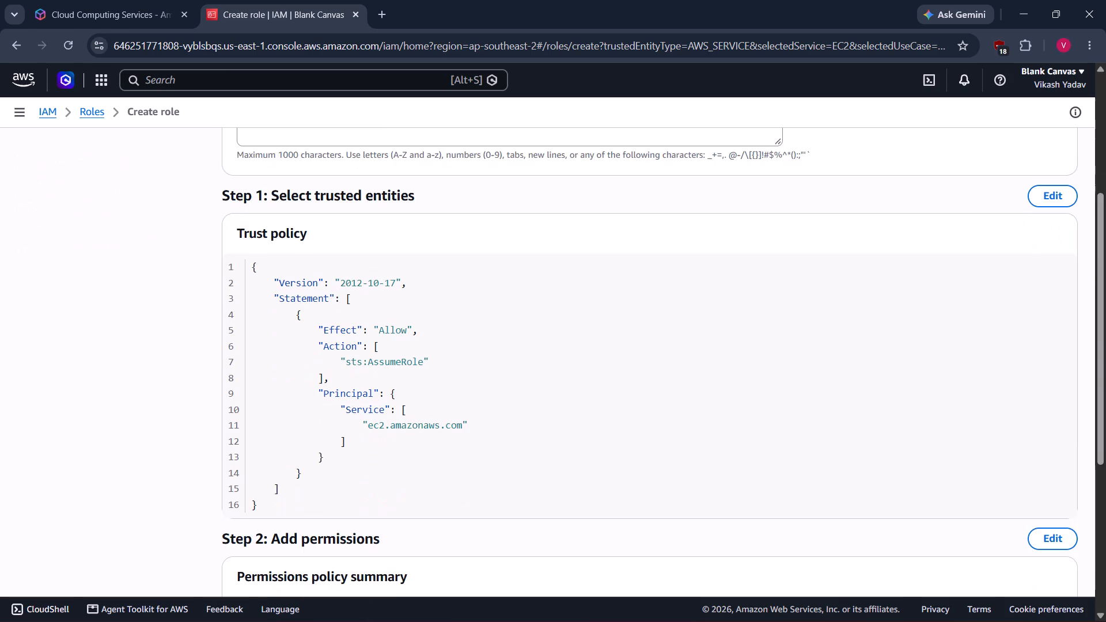
scroll(397, 374, "down", 3)
scroll(555, 382, "down", 2)
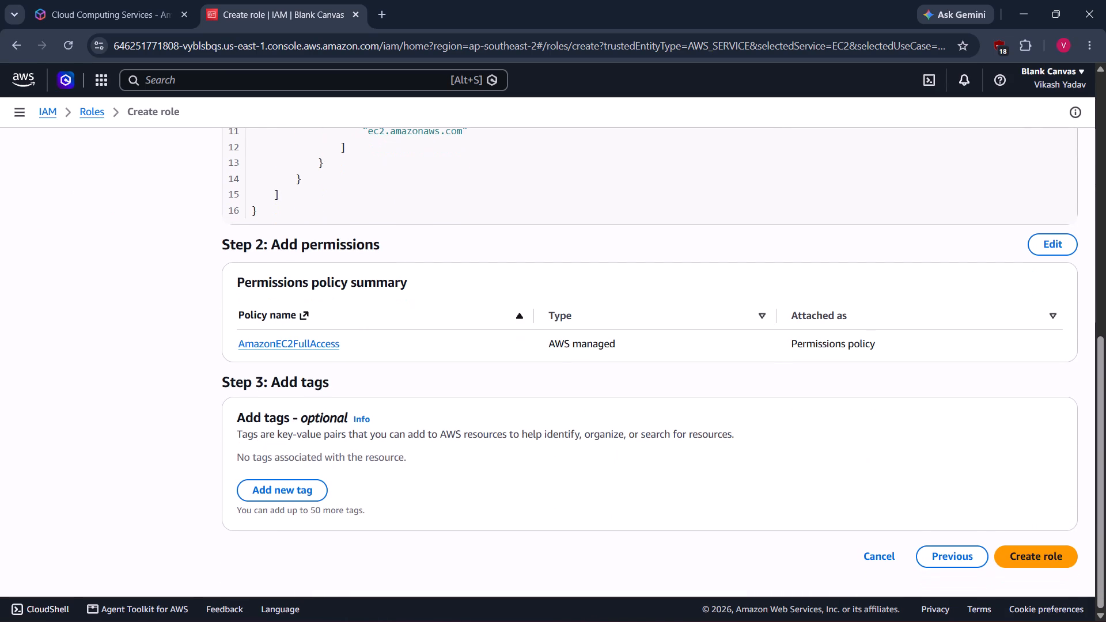
left_click(1016, 548)
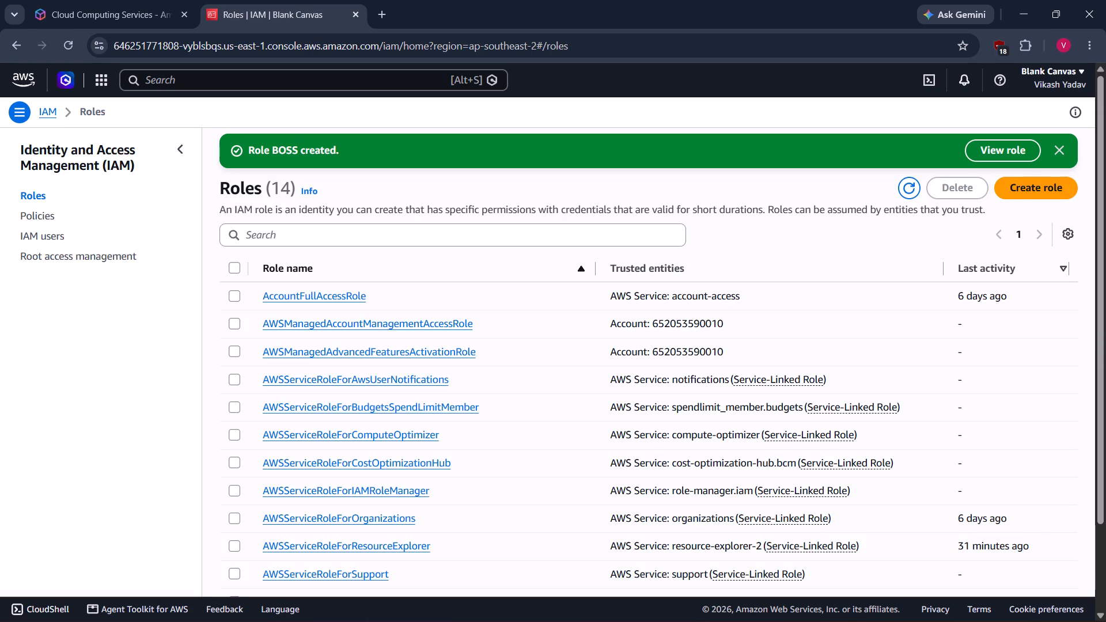
Search the IAM policies for ec2full and select the AmazonEC2FullAccess policy.
scroll(706, 387, "down", 10)
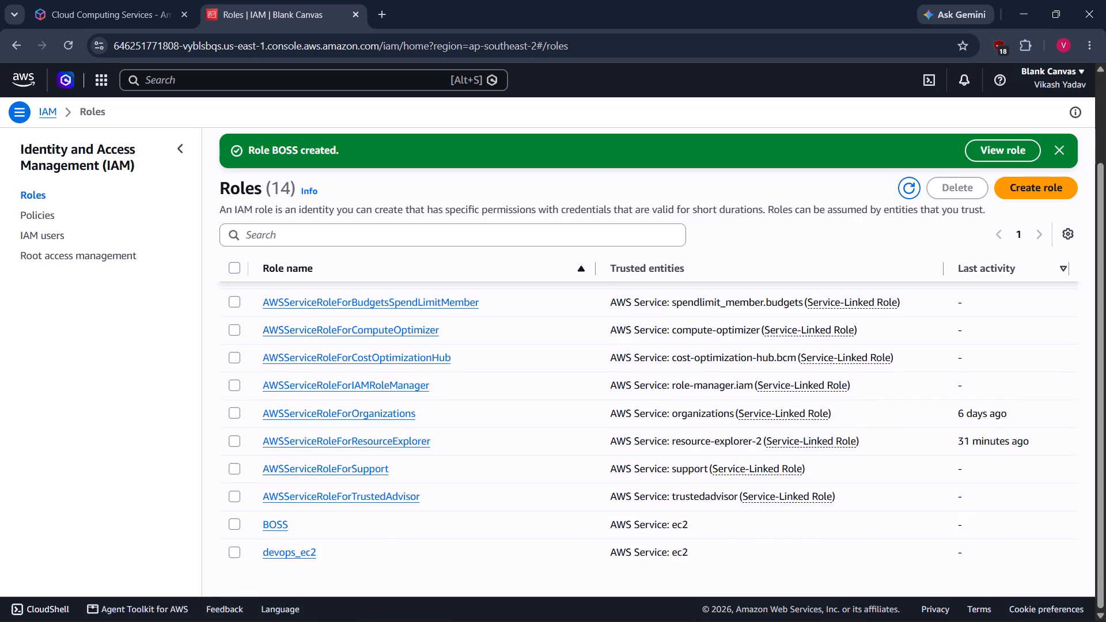
scroll(706, 387, "up", 8)
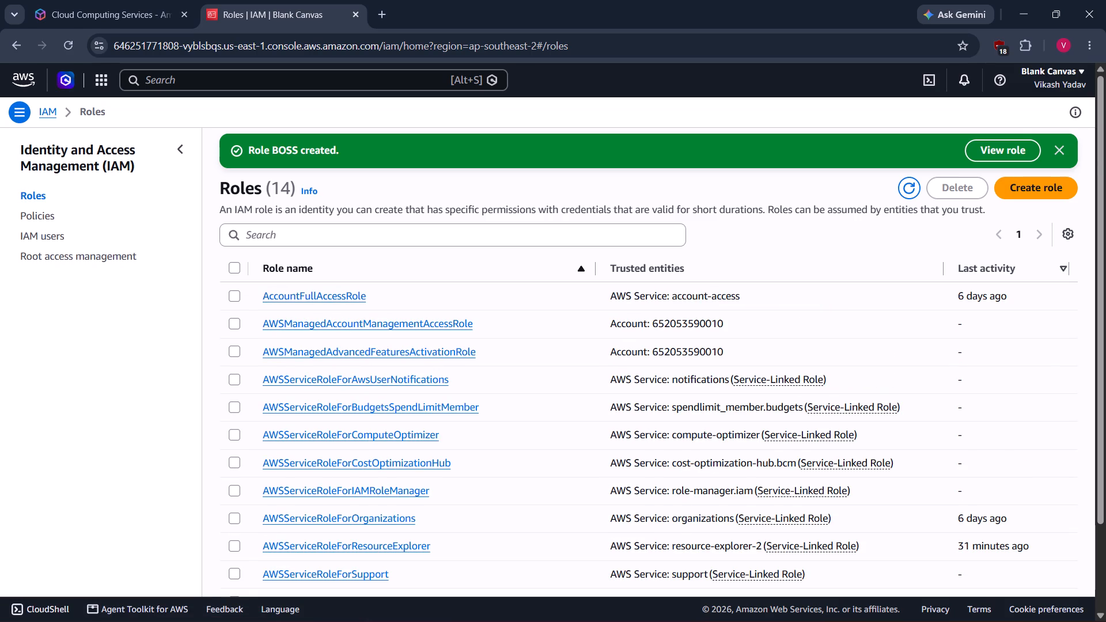
scroll(382, 301, "down", 10)
scroll(382, 301, "up", 3)
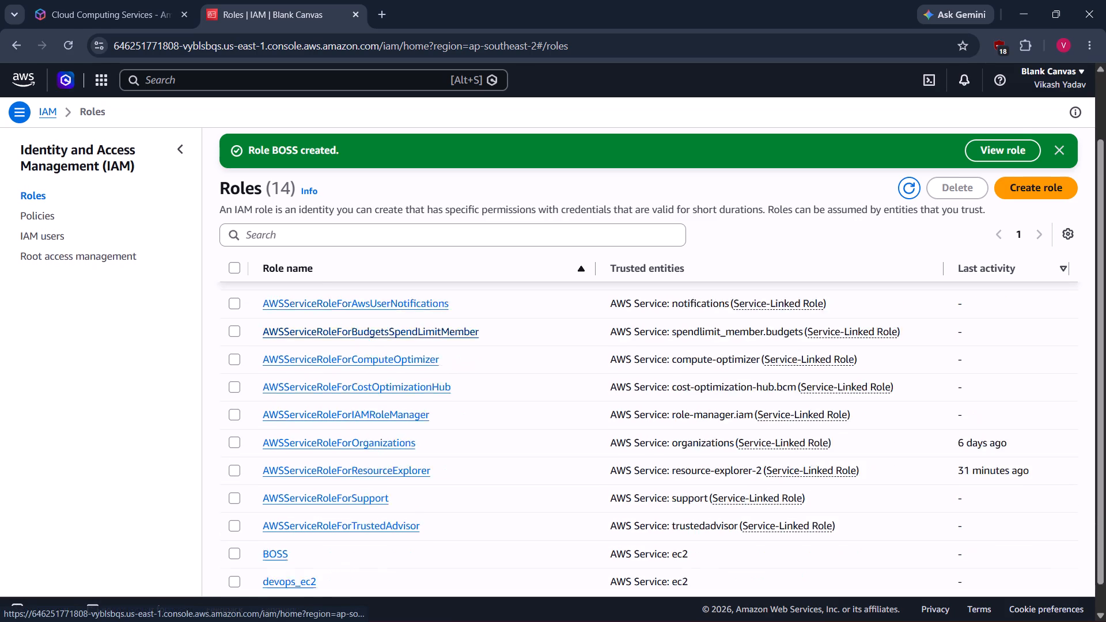
scroll(382, 301, "up", 4)
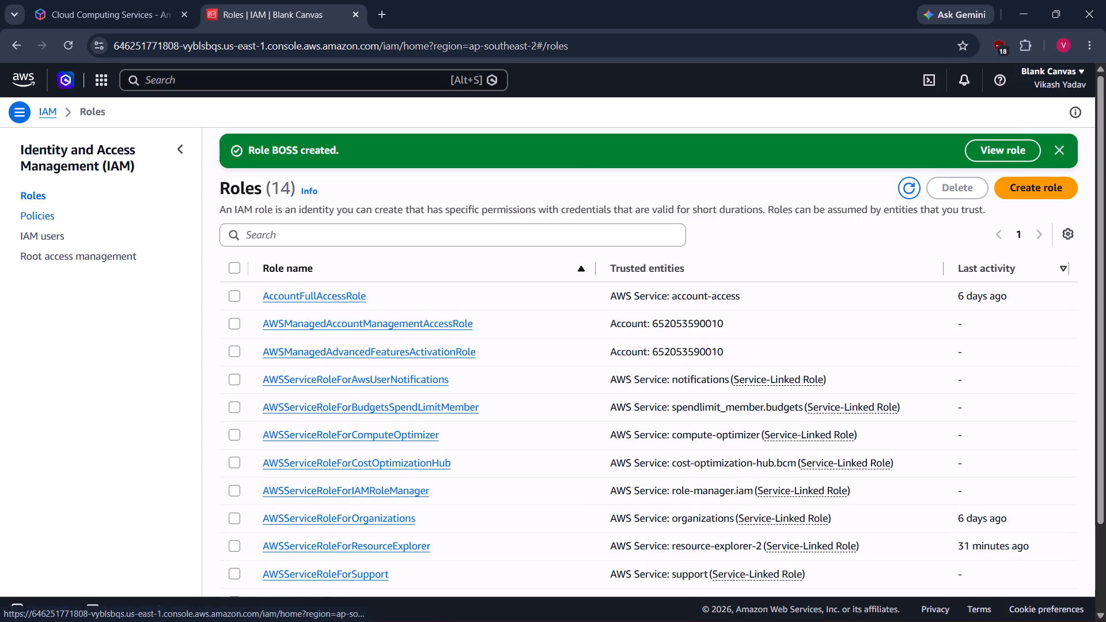
left_click(40, 211)
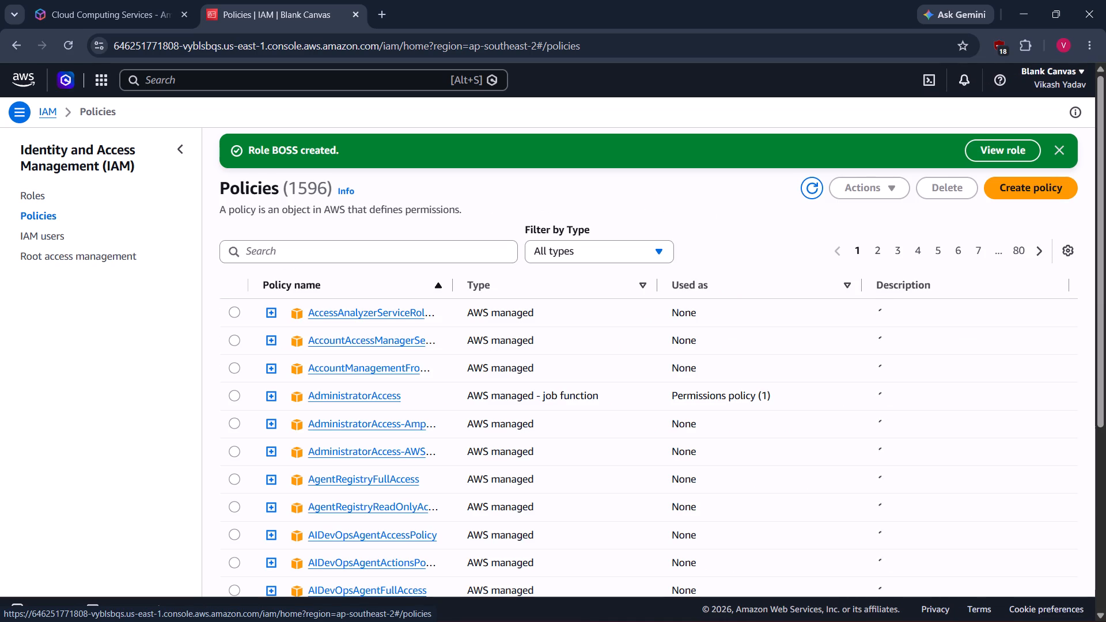
left_click(359, 251)
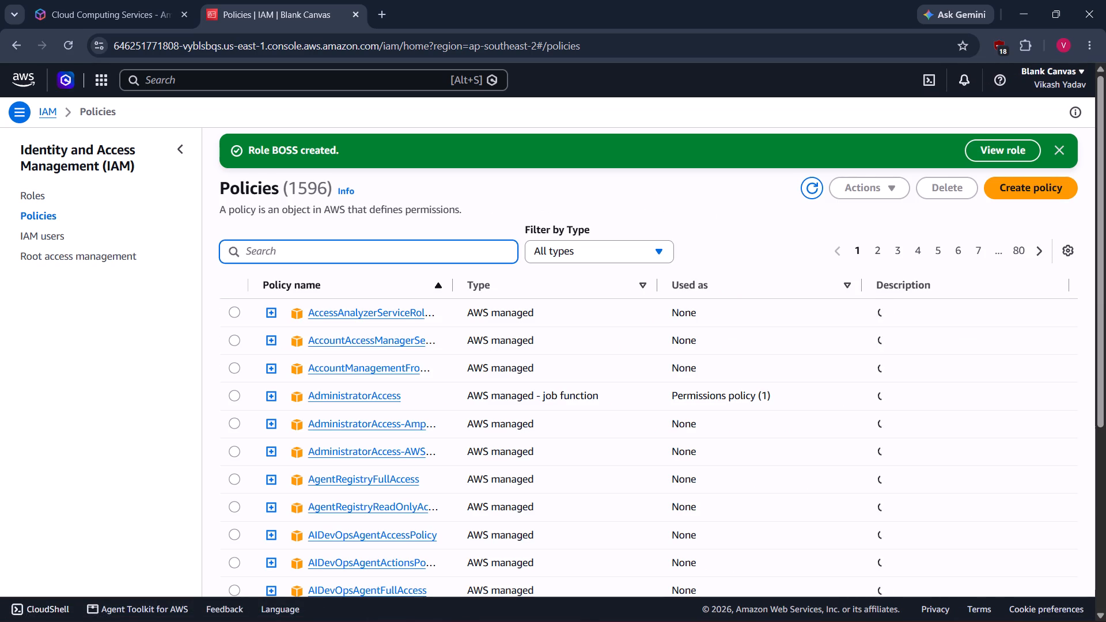
type("ec2")
type("full")
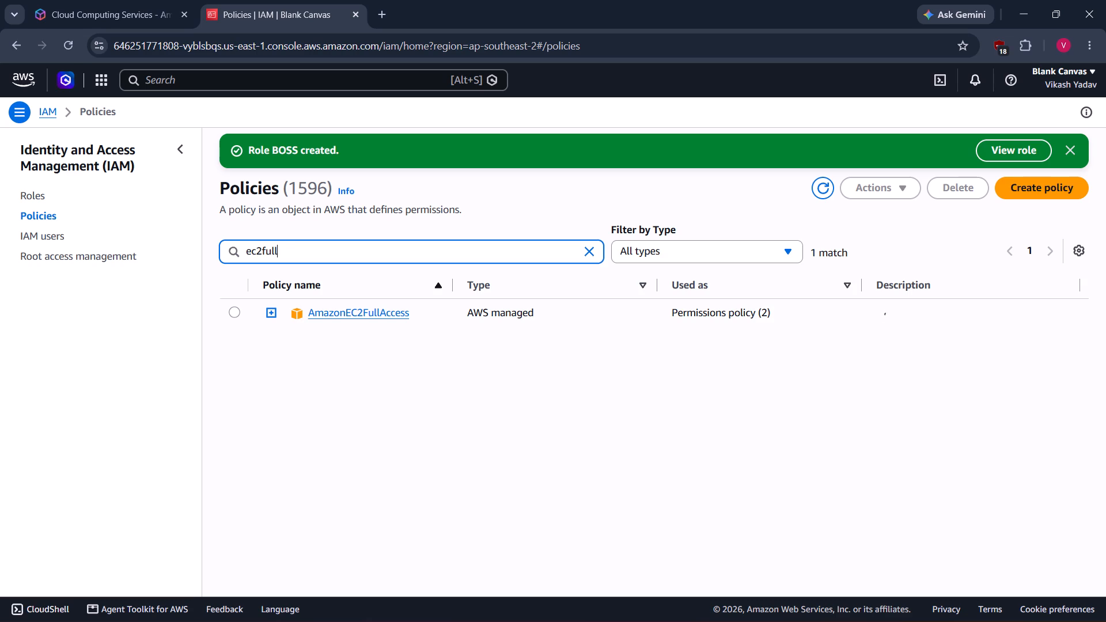
left_click(235, 309)
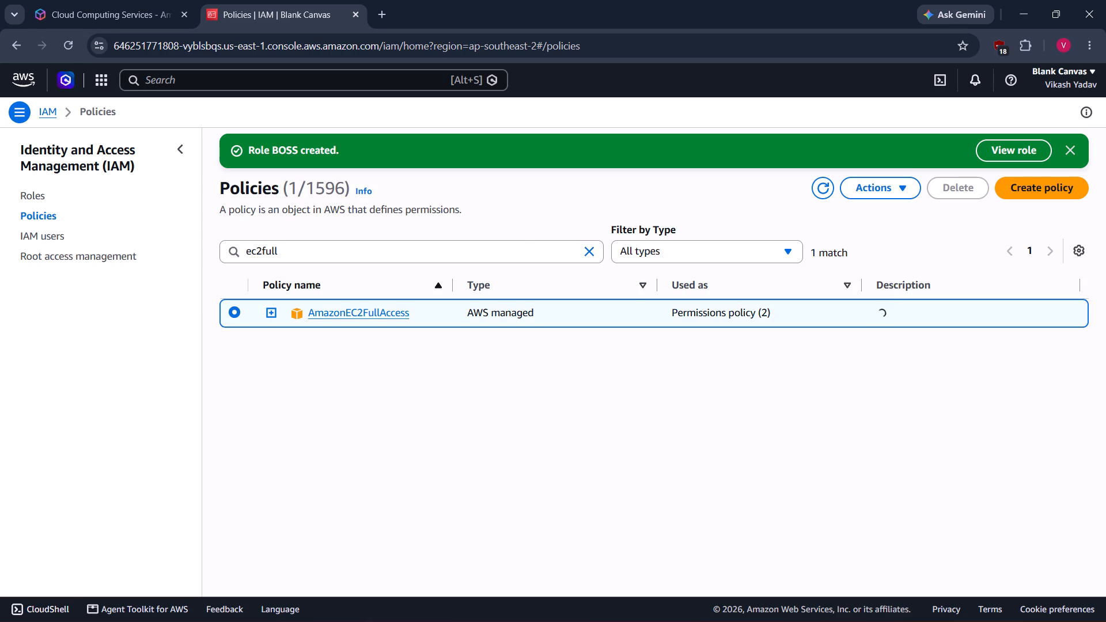
Replace the policy search with s3ful and select the AmazonS3FullAccess policy.
left_click(592, 259)
type("s3")
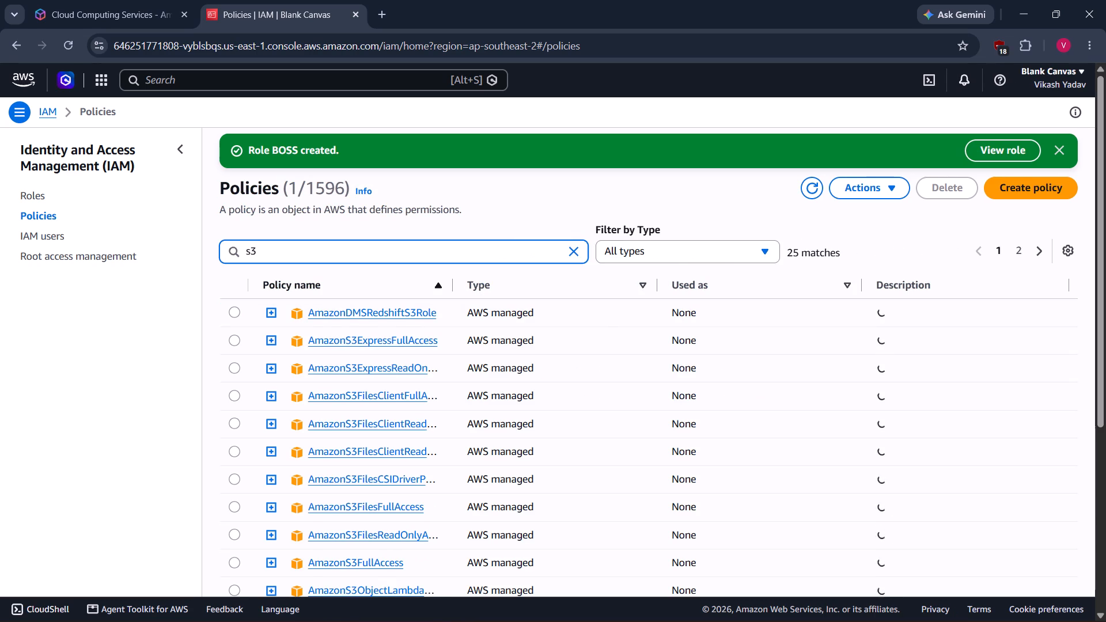
type("ful")
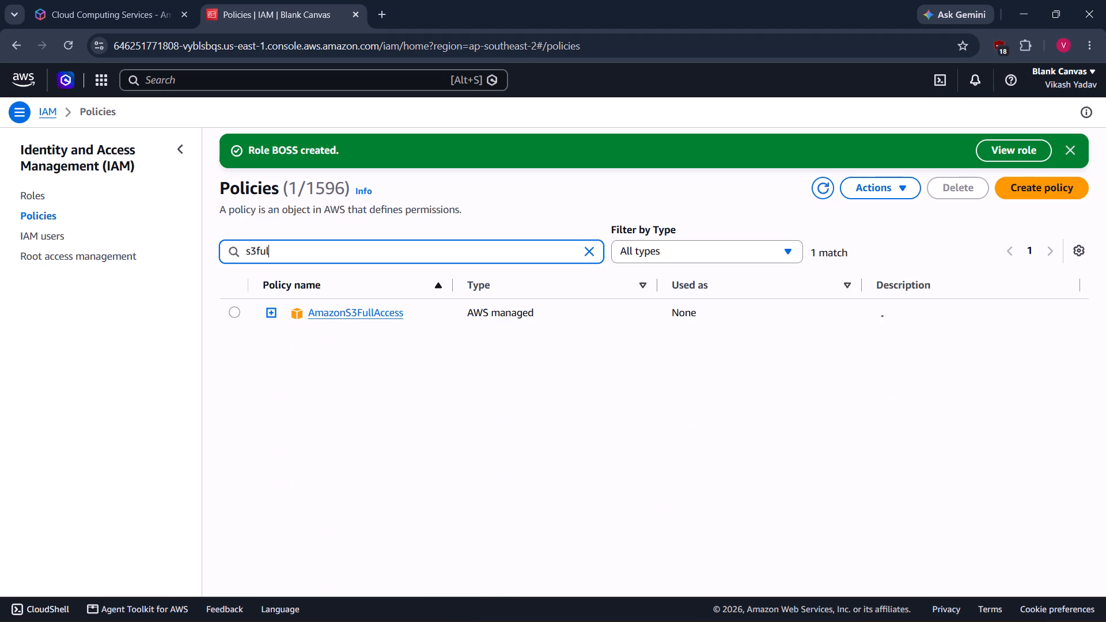
left_click(235, 312)
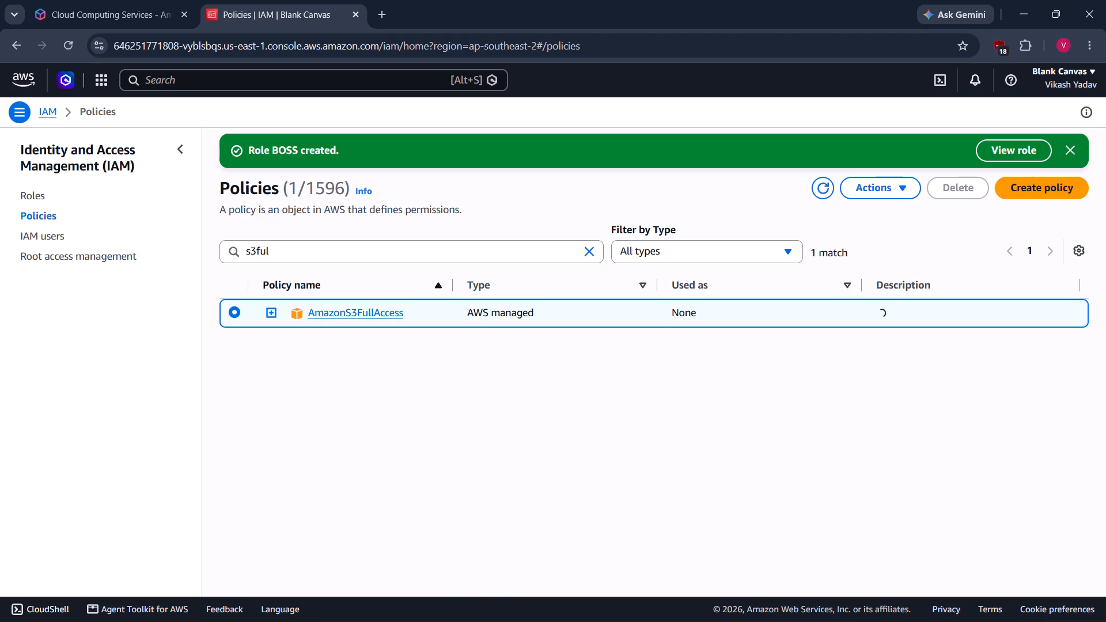
Start creating a new IAM policy for the EC2 service and allow all EC2 actions (ec2:*).
left_click(1034, 183)
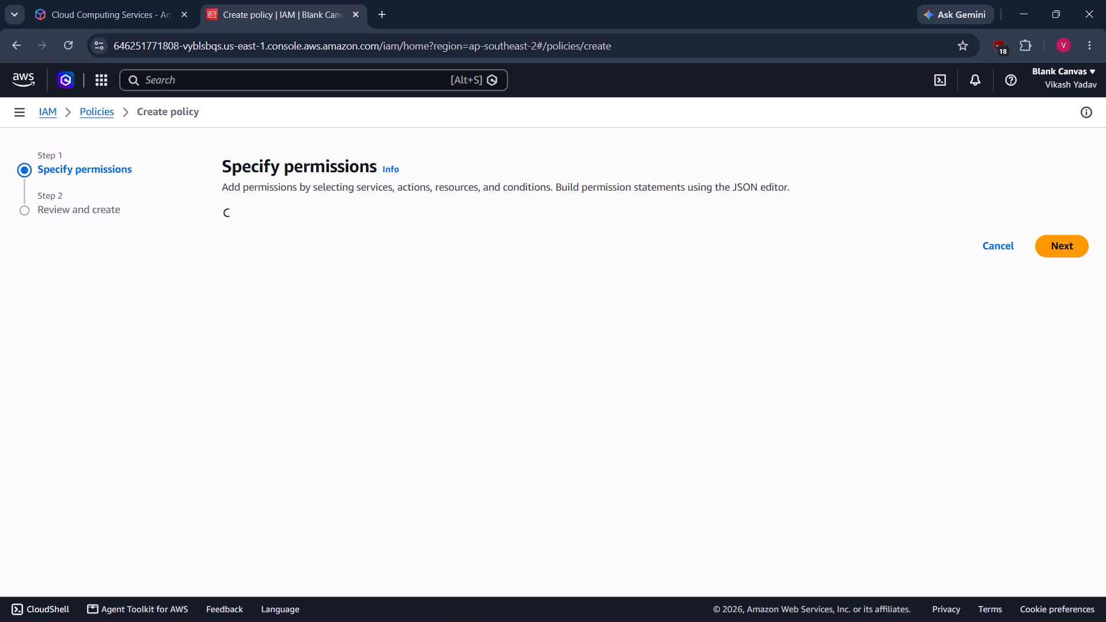
scroll(515, 344, "down", 1)
left_click(396, 344)
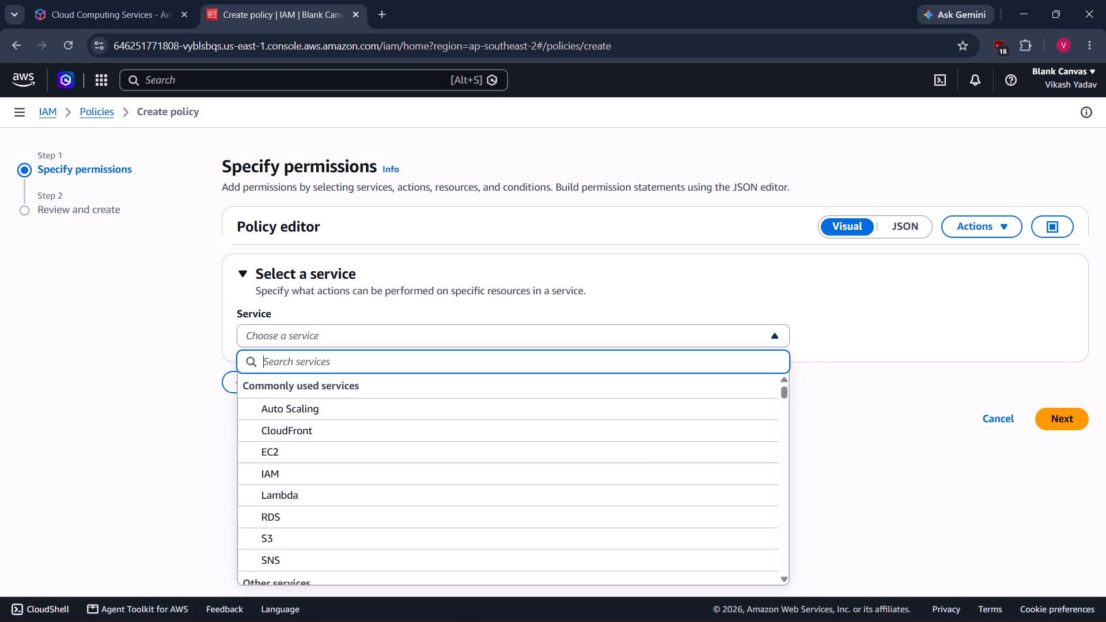
left_click(330, 450)
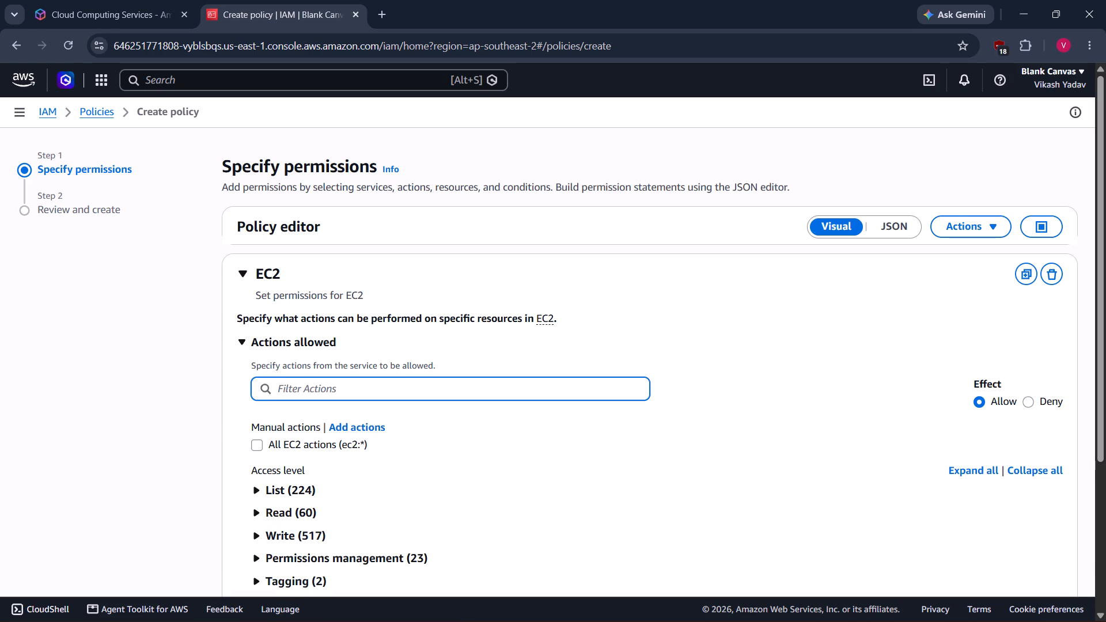
scroll(406, 416, "down", 1)
left_click(254, 396)
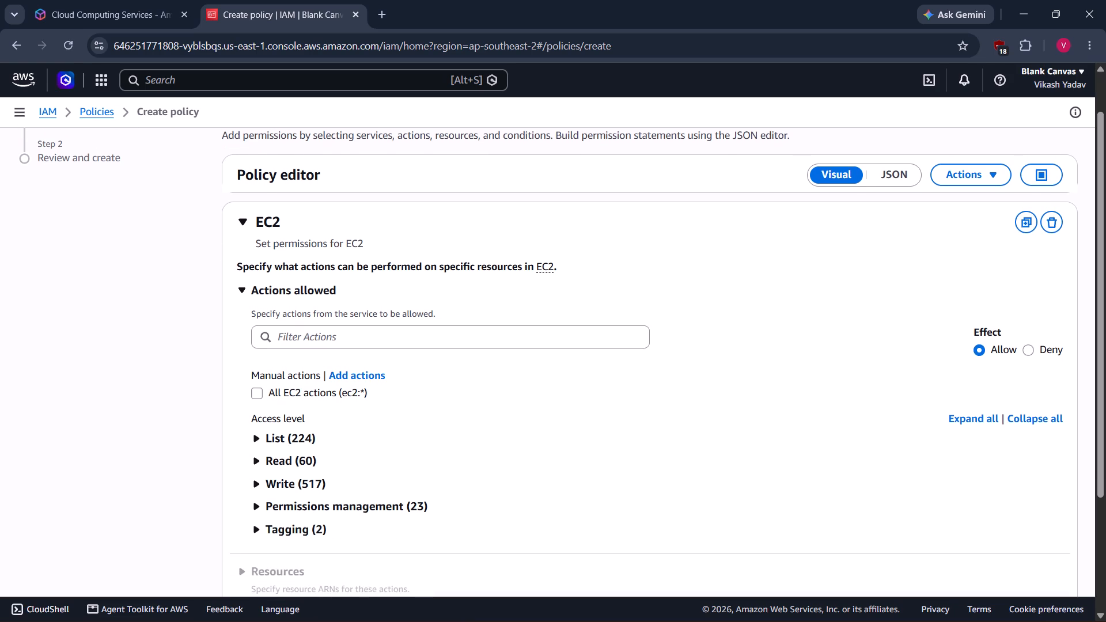
left_click(257, 393)
left_click(259, 392)
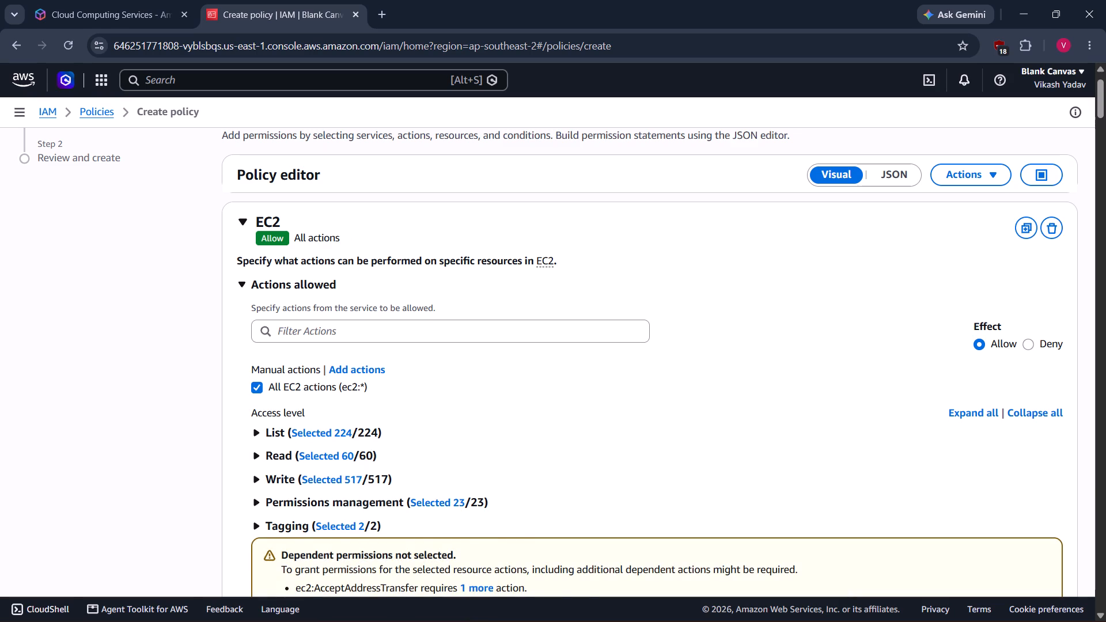
Apply the EC2 permissions to all resources, leave the request conditions unset, and proceed to the policy review.
scroll(314, 393, "down", 11)
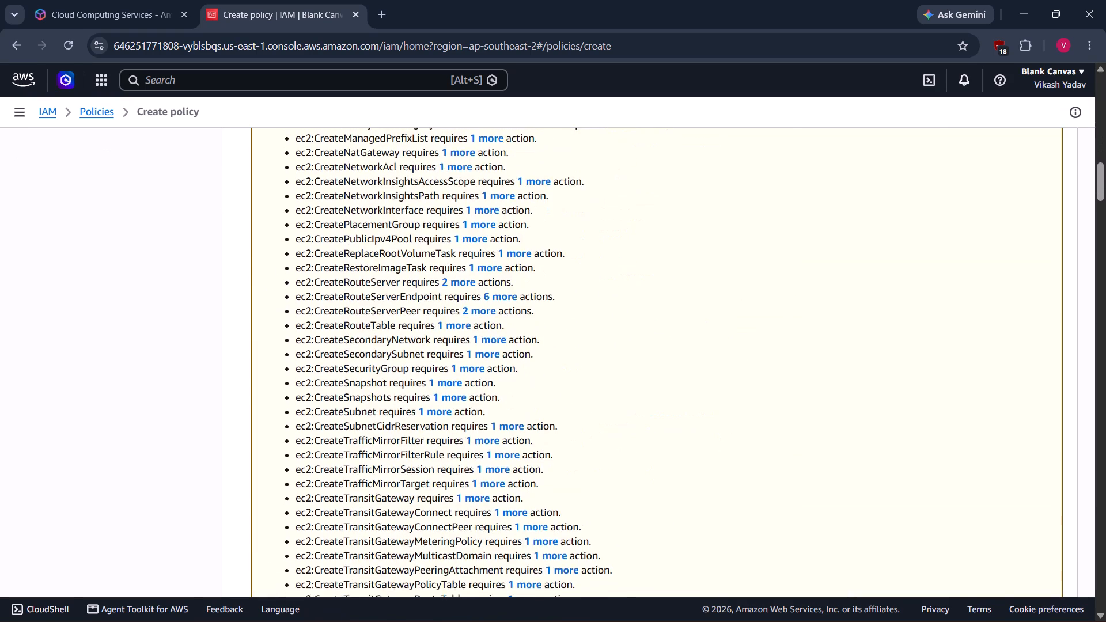
scroll(314, 393, "down", 4)
scroll(314, 393, "up", 1)
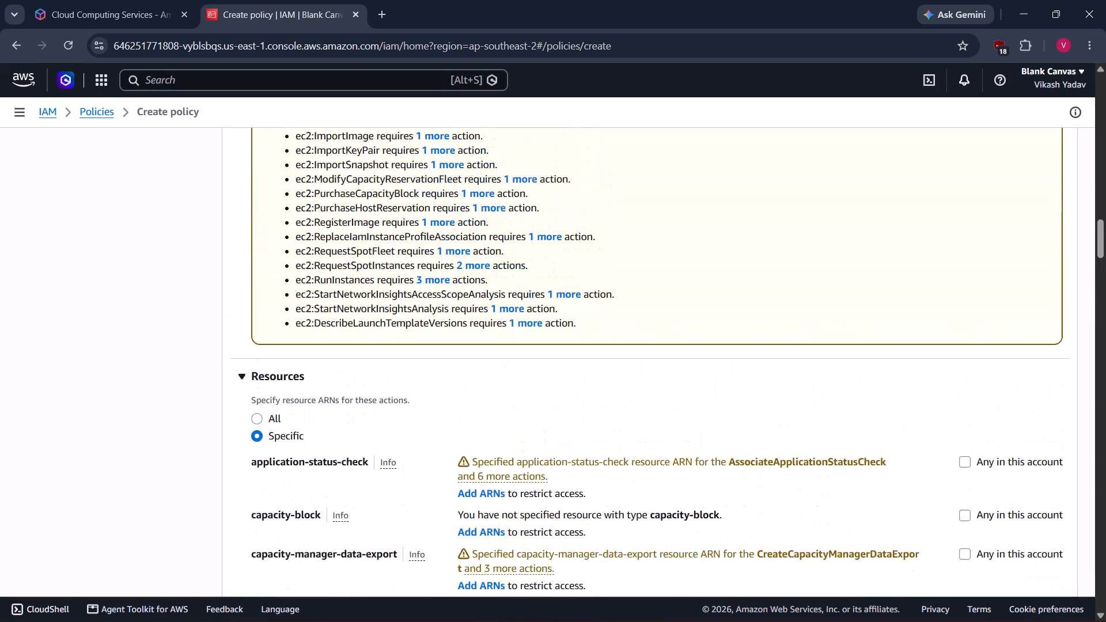
left_click(257, 418)
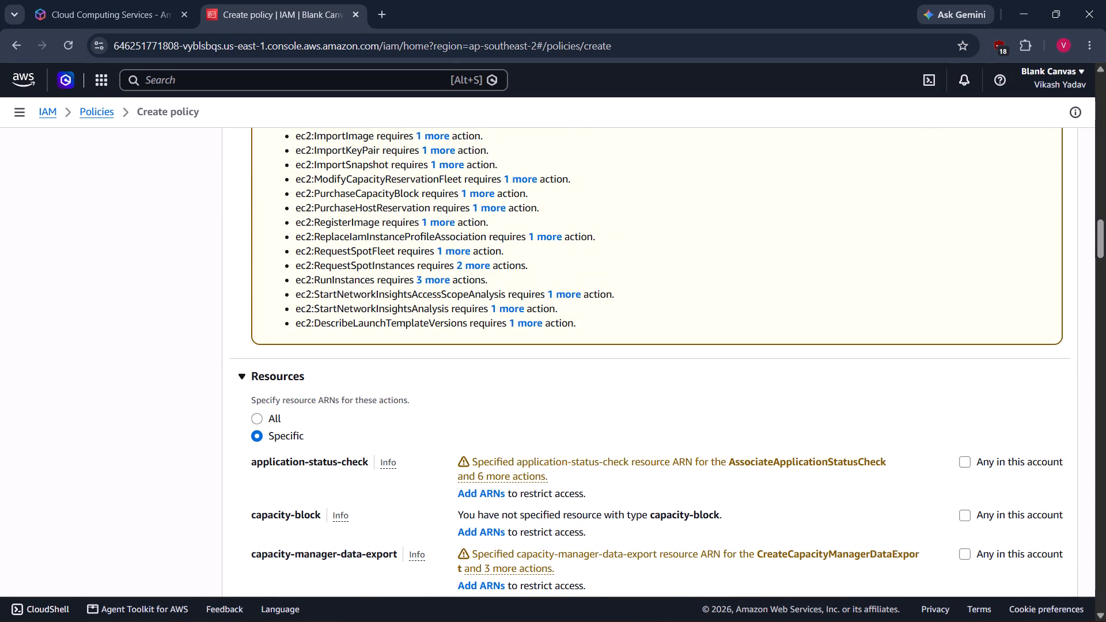
left_click_drag(258, 418, 320, 425)
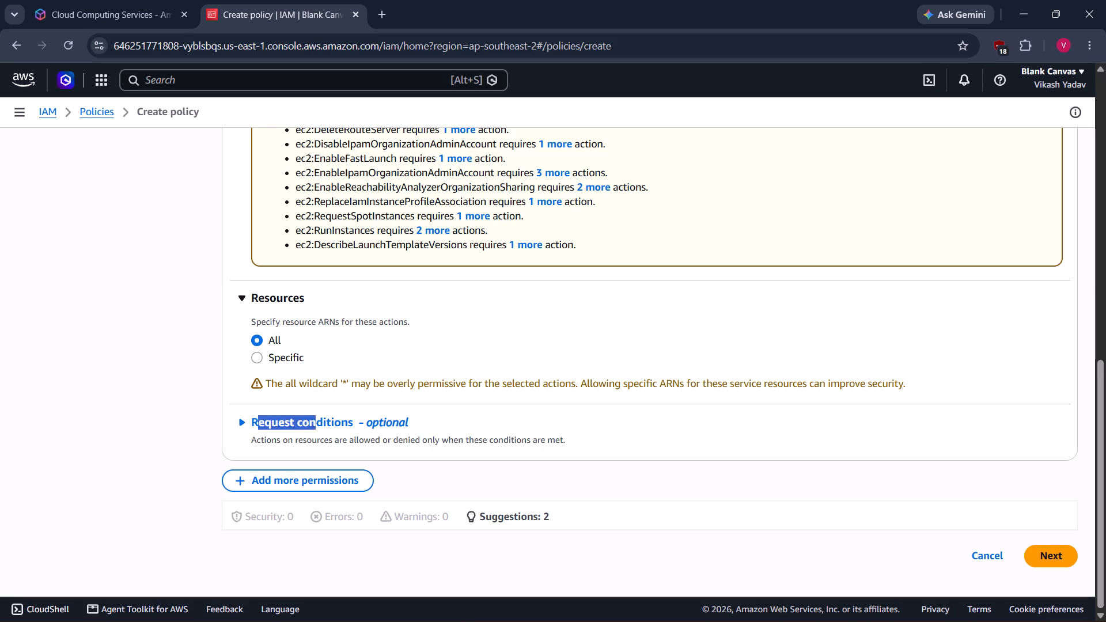
left_click_drag(320, 425, 160, 415)
left_click(160, 415)
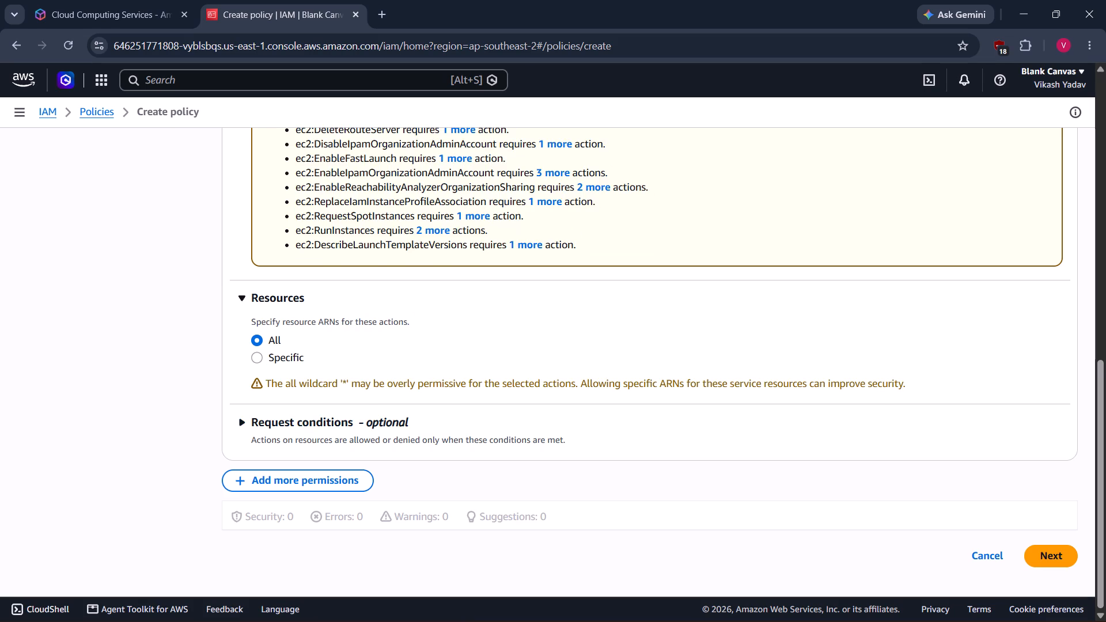
left_click(1042, 552)
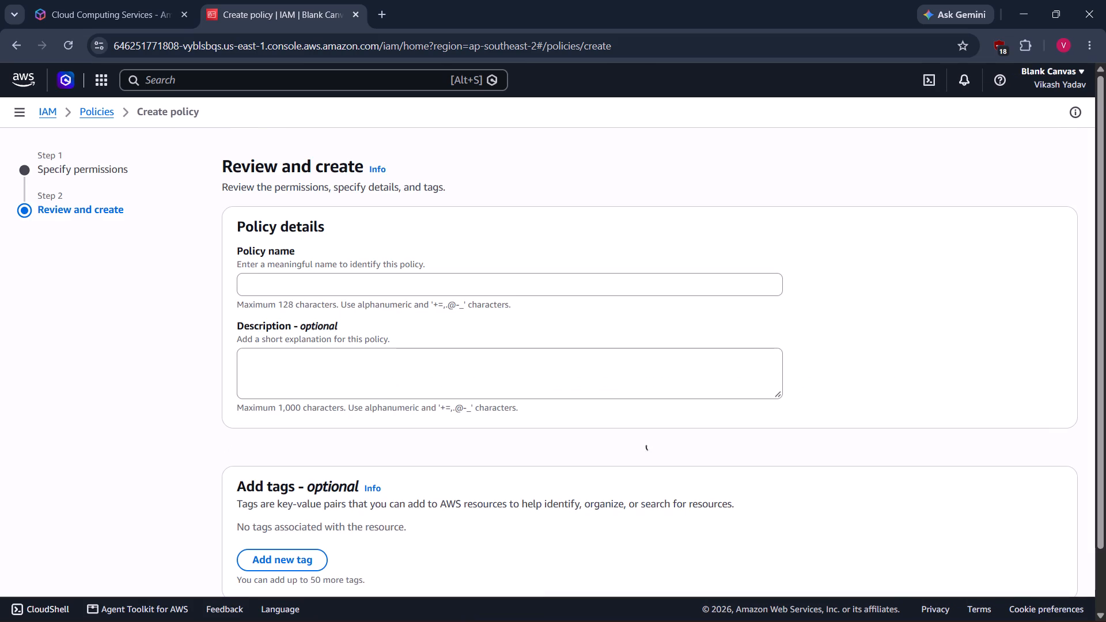
Name the policy LIC and create it without a description or tags.
left_click(483, 291)
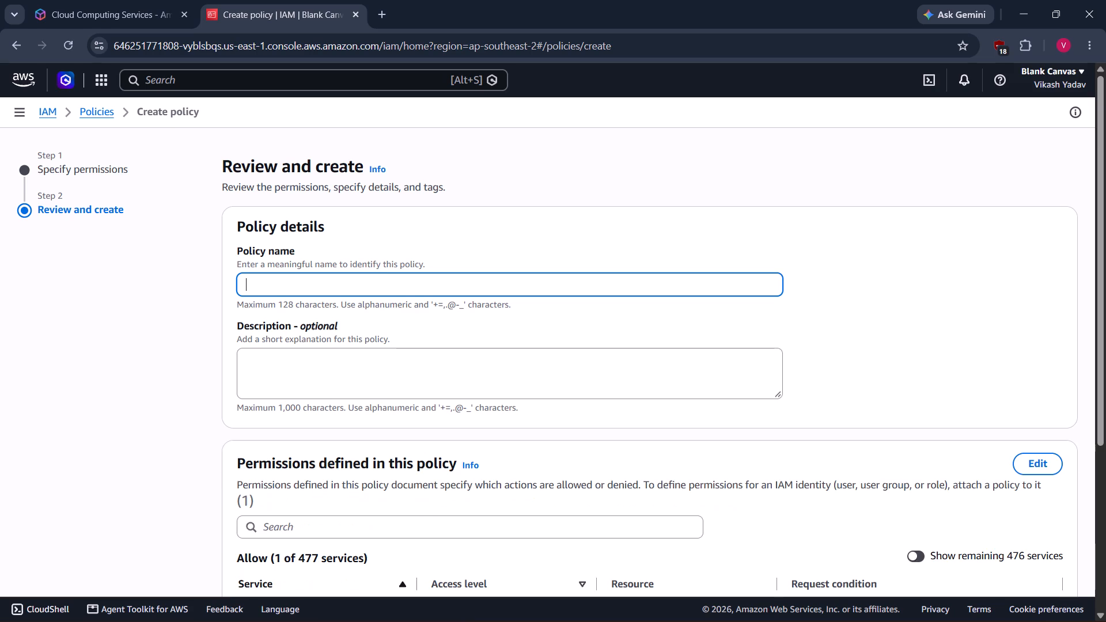
type("LIC")
scroll(532, 387, "down", 3)
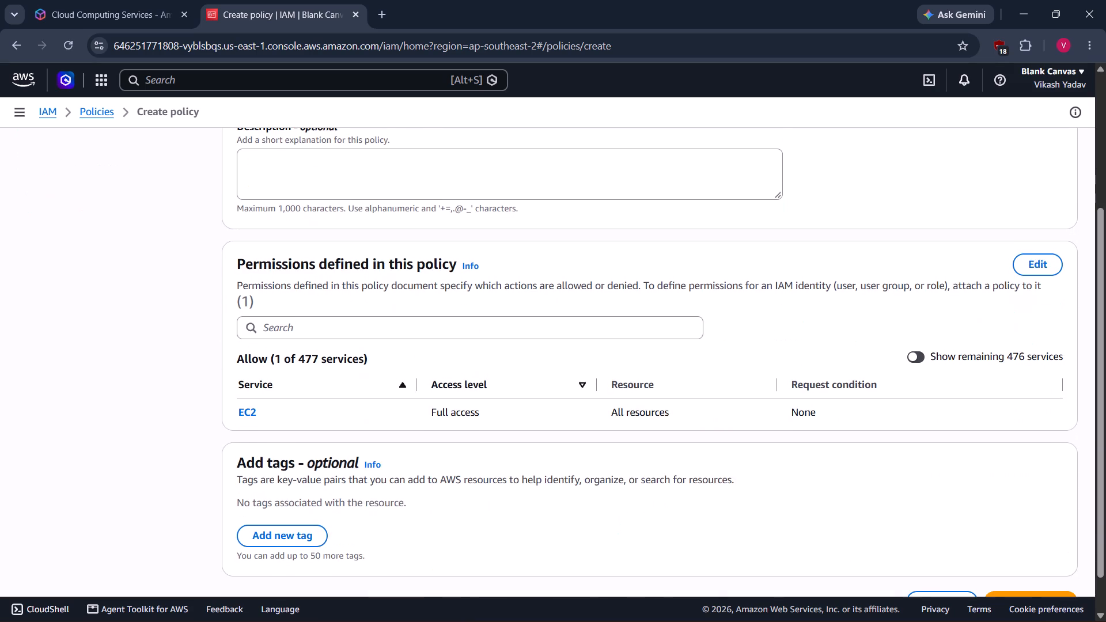
scroll(532, 387, "down", 2)
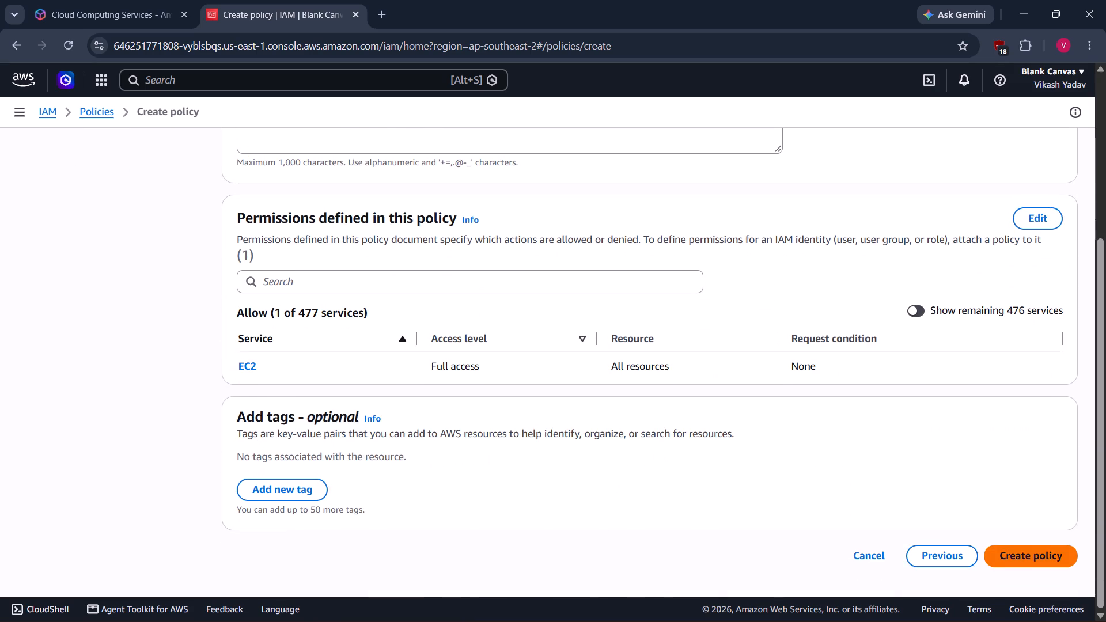
left_click(1014, 553)
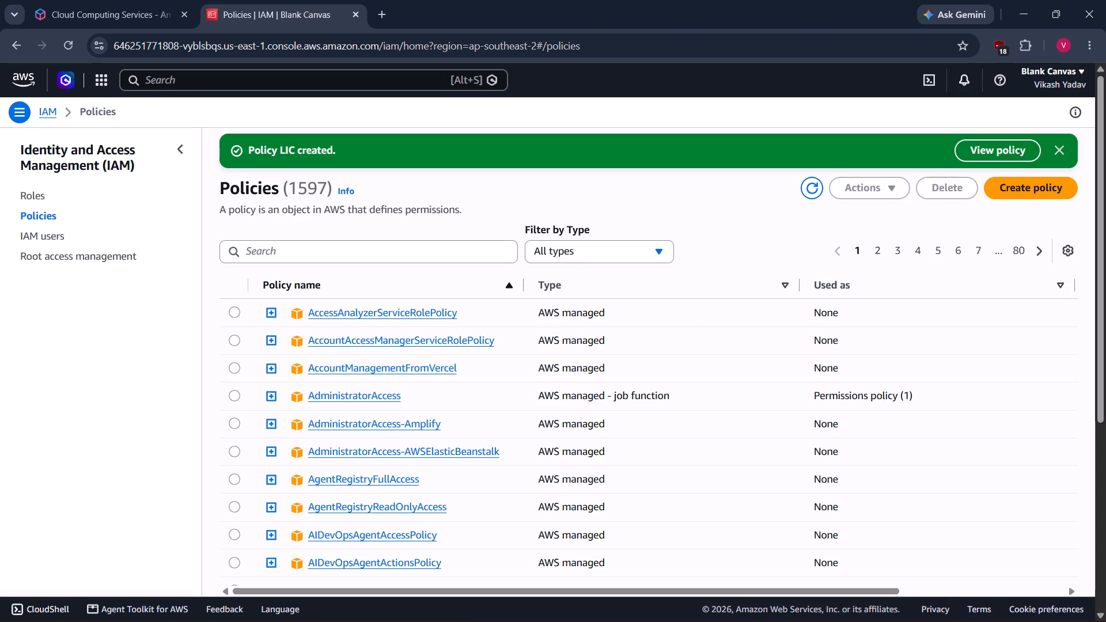
Open the IAM user cloud_devops to view its summary and attached permissions policies.
left_click(46, 238)
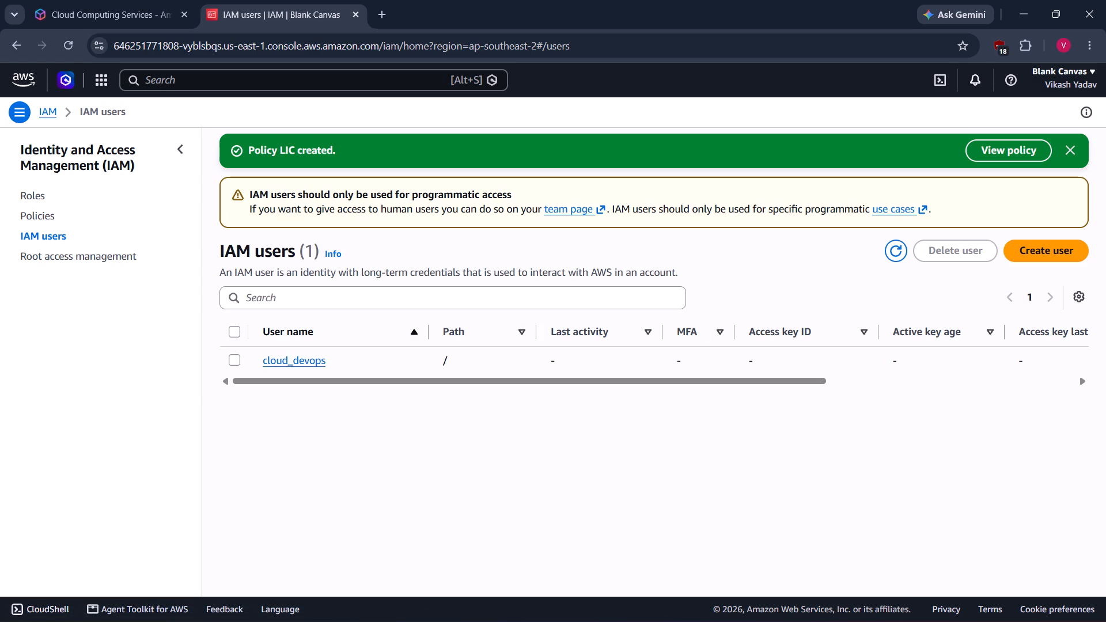
scroll(471, 356, "up", 1)
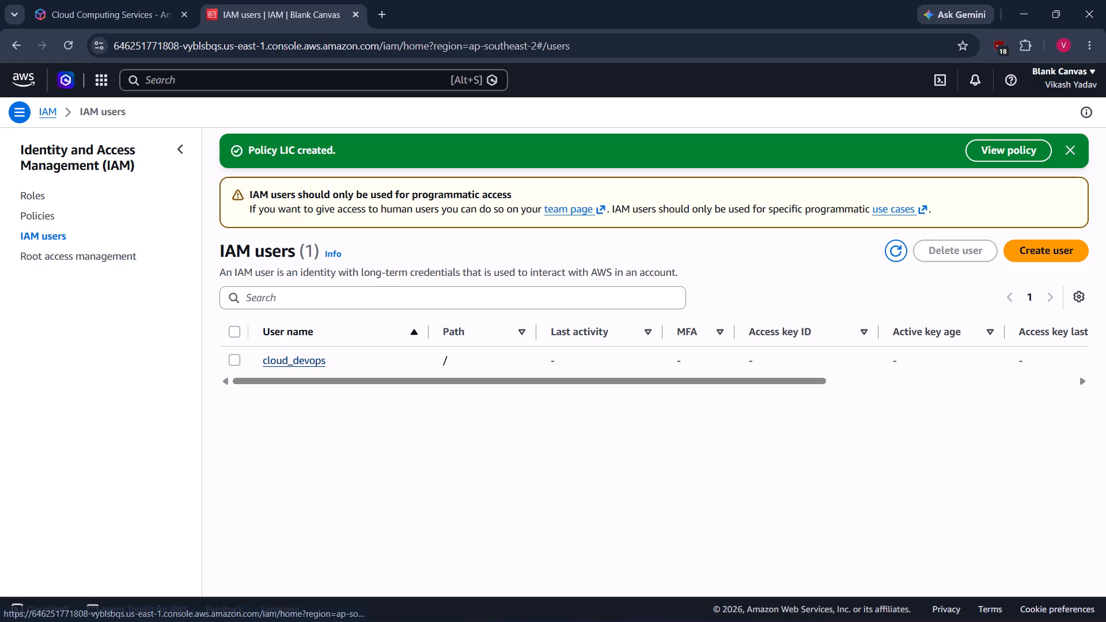
left_click(305, 362)
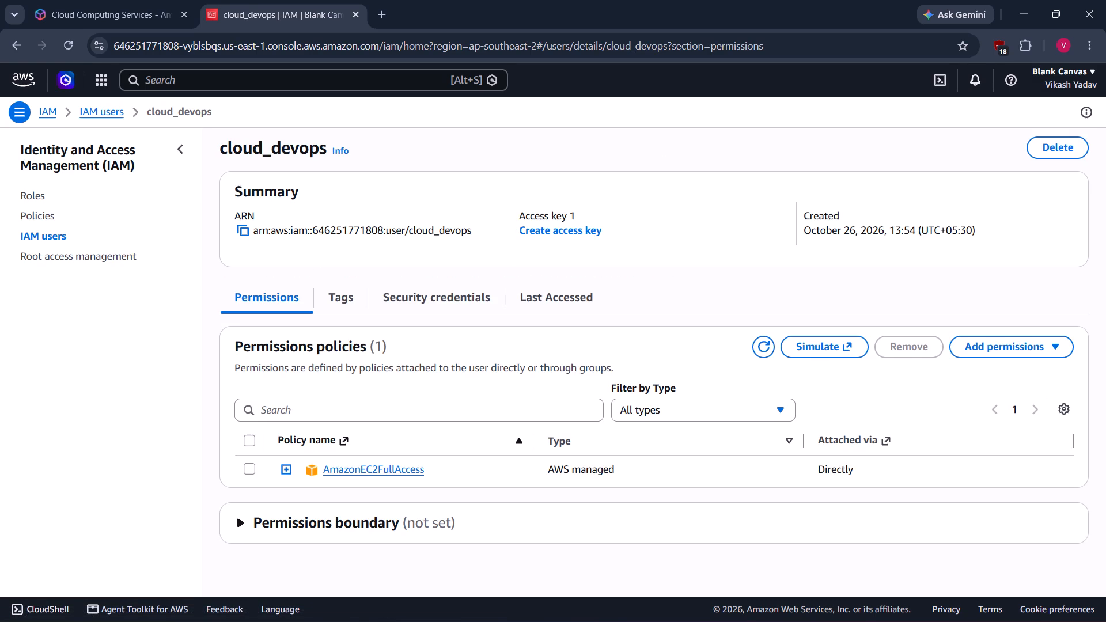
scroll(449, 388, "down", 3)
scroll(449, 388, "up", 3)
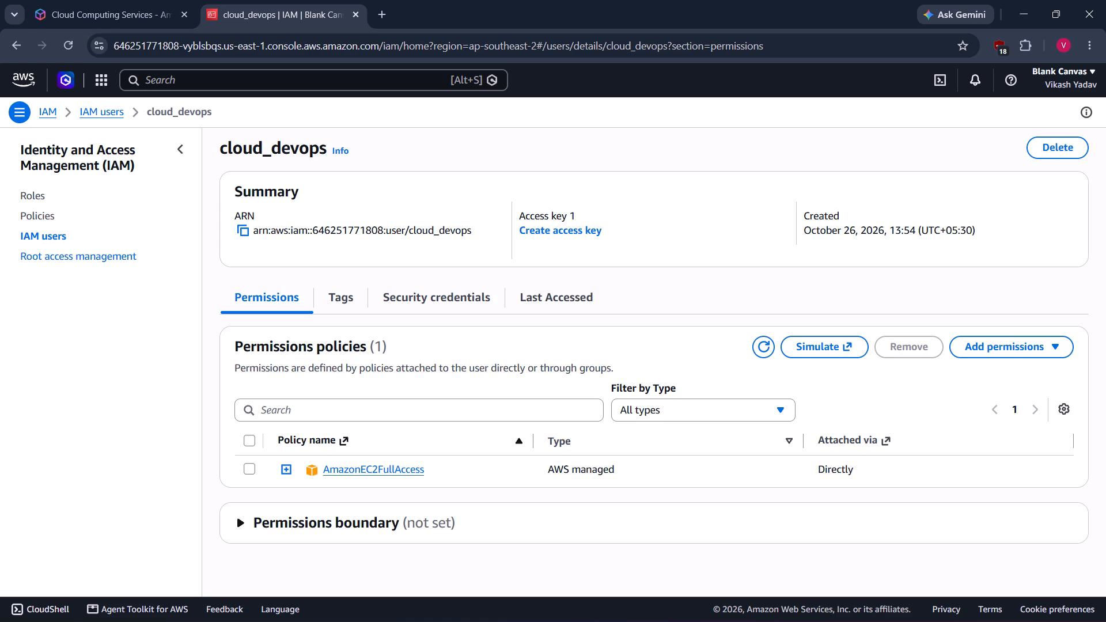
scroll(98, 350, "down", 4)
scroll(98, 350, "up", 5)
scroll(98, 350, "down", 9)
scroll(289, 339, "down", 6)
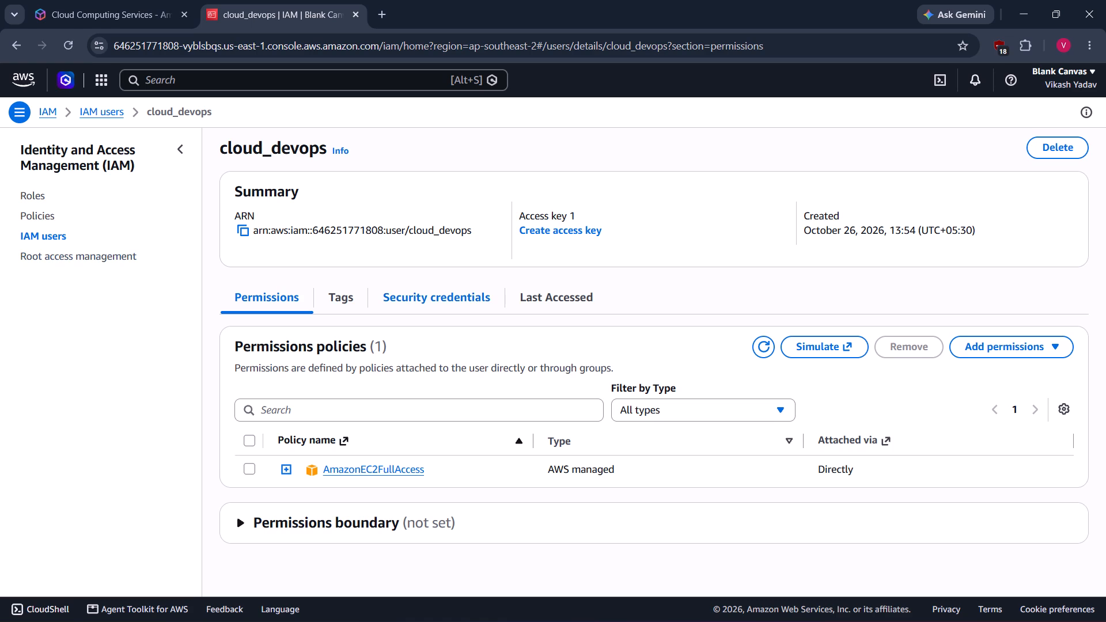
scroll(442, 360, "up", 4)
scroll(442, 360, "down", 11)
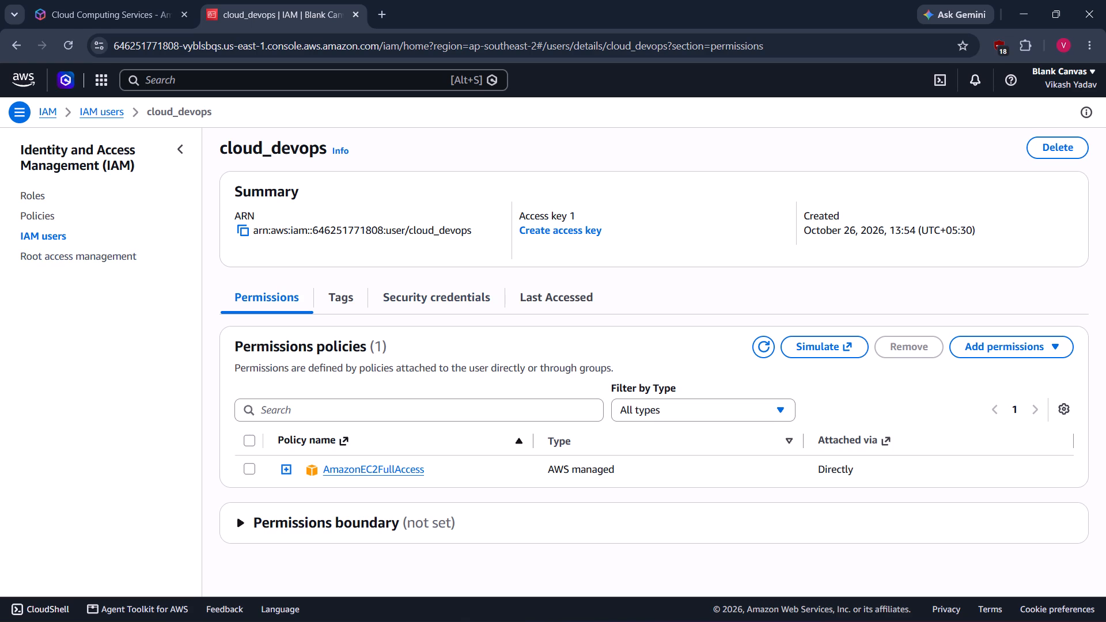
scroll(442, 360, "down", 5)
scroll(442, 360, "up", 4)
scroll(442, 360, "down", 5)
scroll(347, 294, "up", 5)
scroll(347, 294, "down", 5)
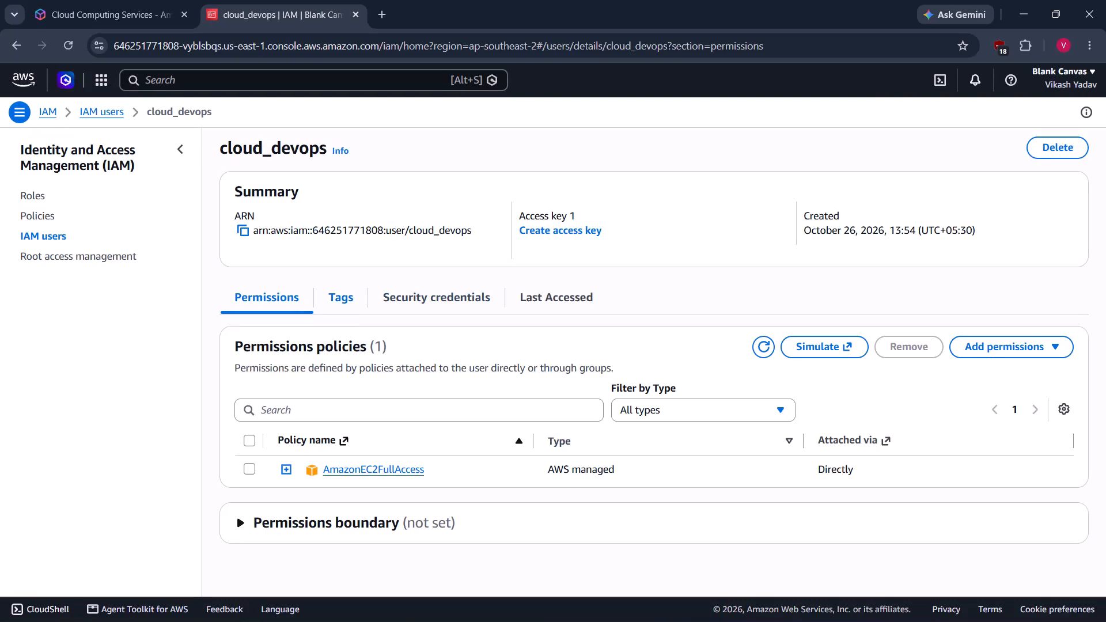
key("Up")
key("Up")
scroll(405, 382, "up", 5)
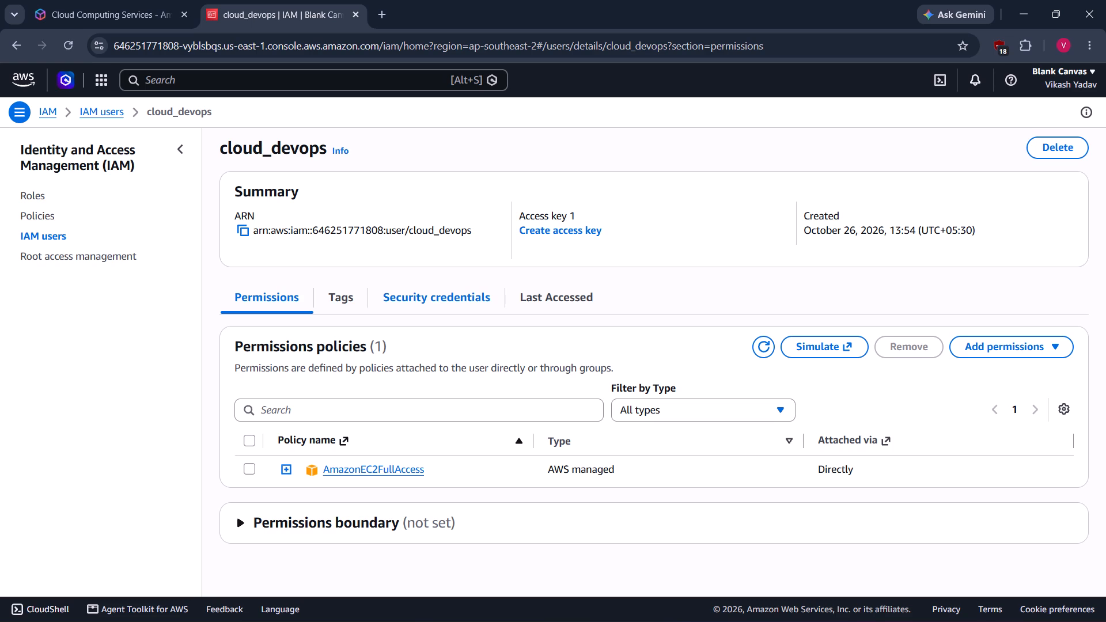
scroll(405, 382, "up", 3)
Capture a screenshot of the cloud_devops user details page, from the AWS header down to just above the footer.
key("Print")
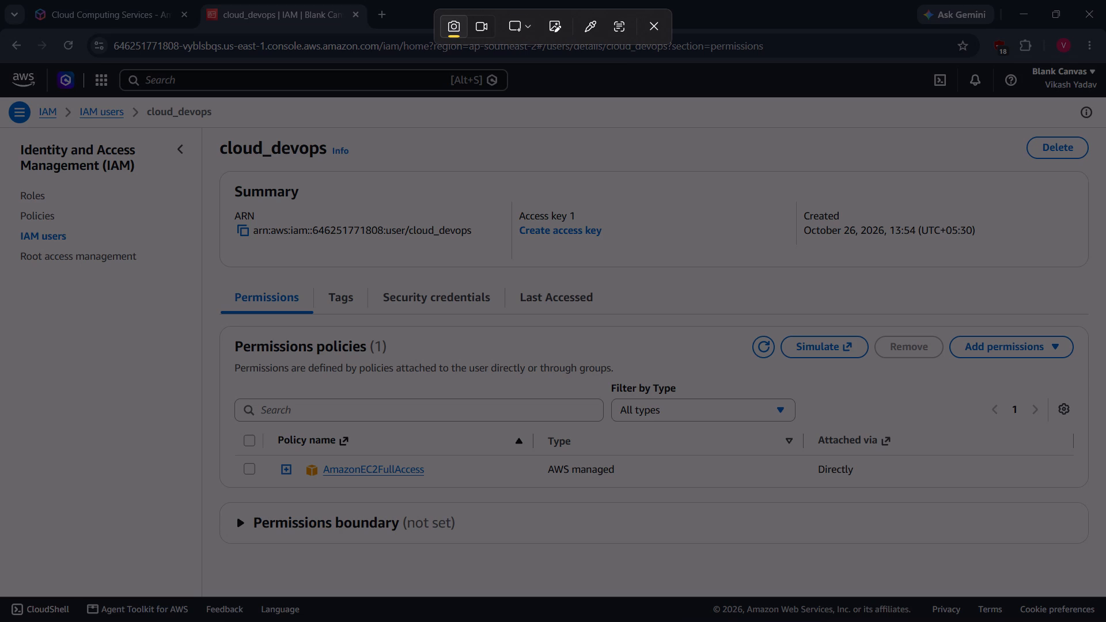
left_click_drag(0, 65, 336, 70)
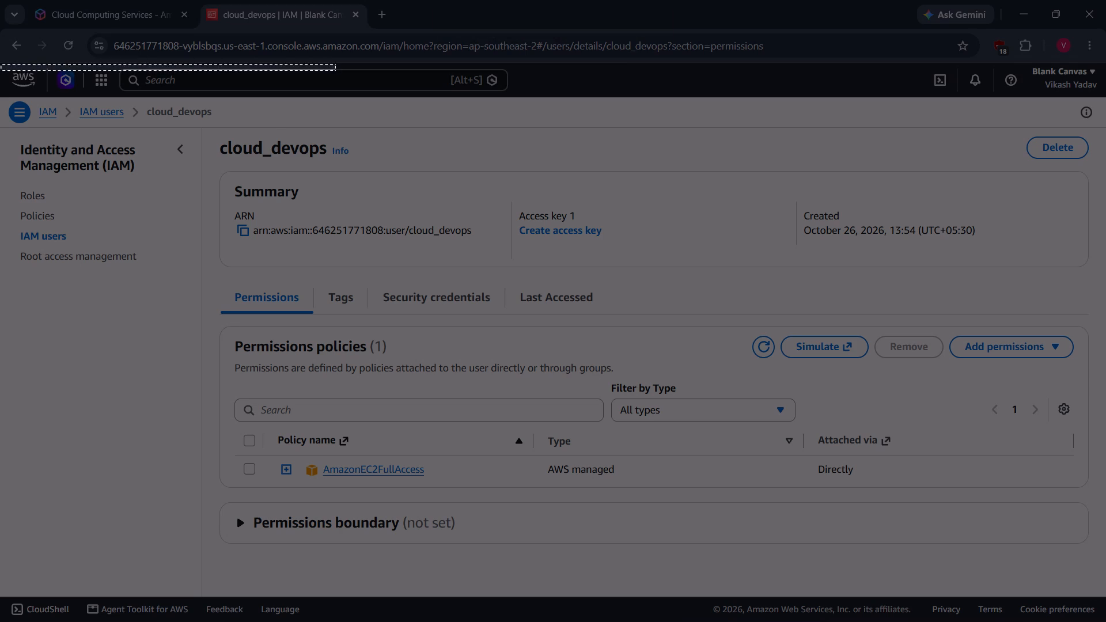
left_click_drag(336, 70, 574, 66)
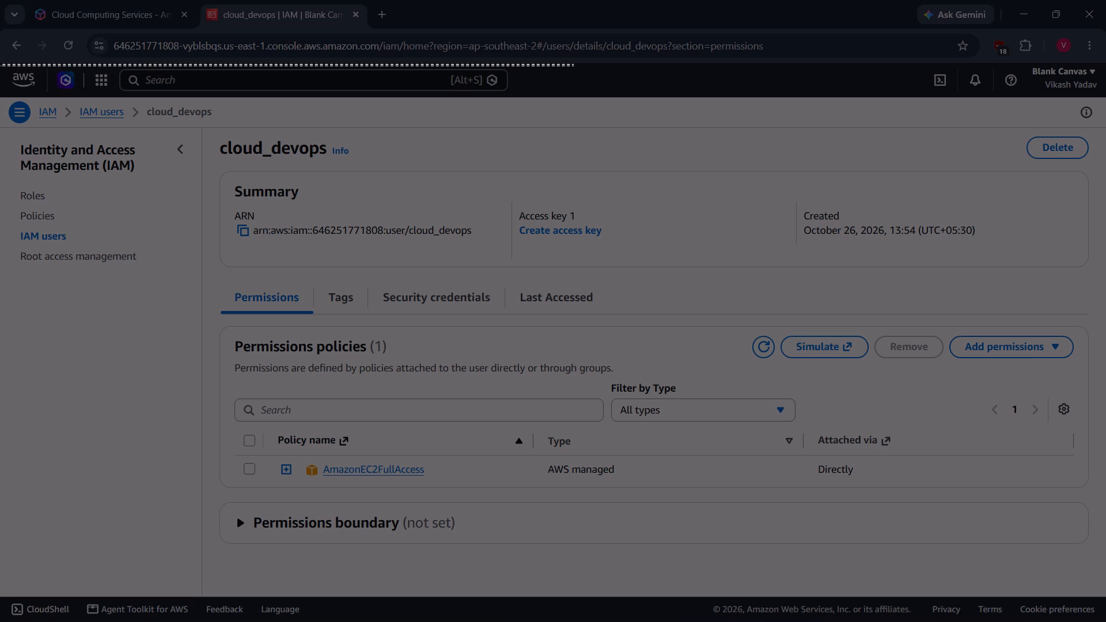
left_click_drag(574, 66, 772, 63)
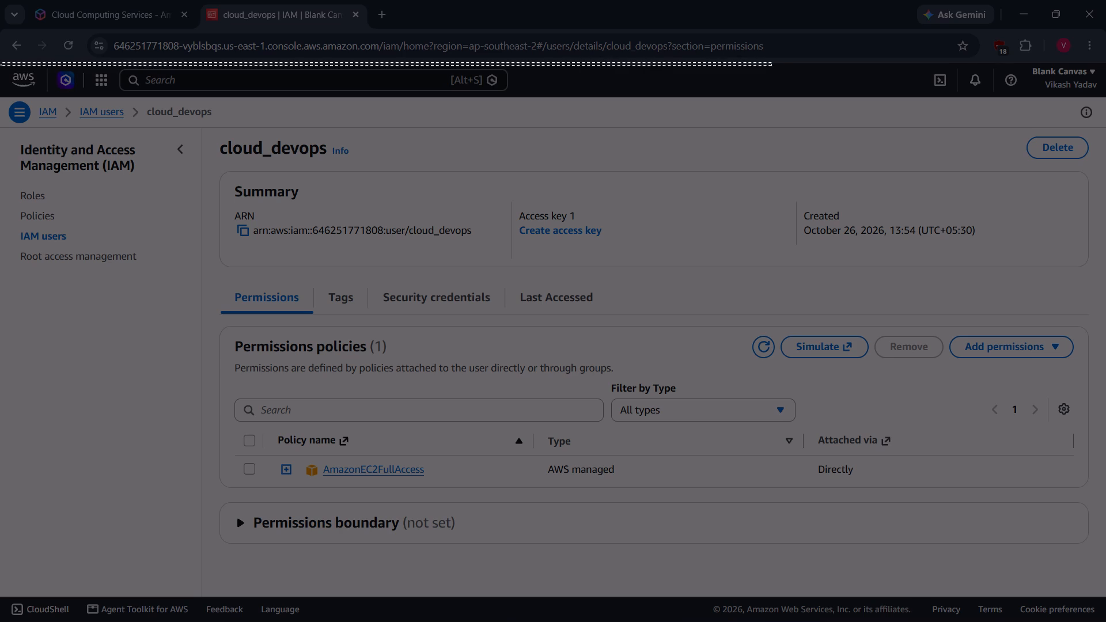
left_click_drag(772, 63, 972, 63)
left_click_drag(972, 63, 1105, 242)
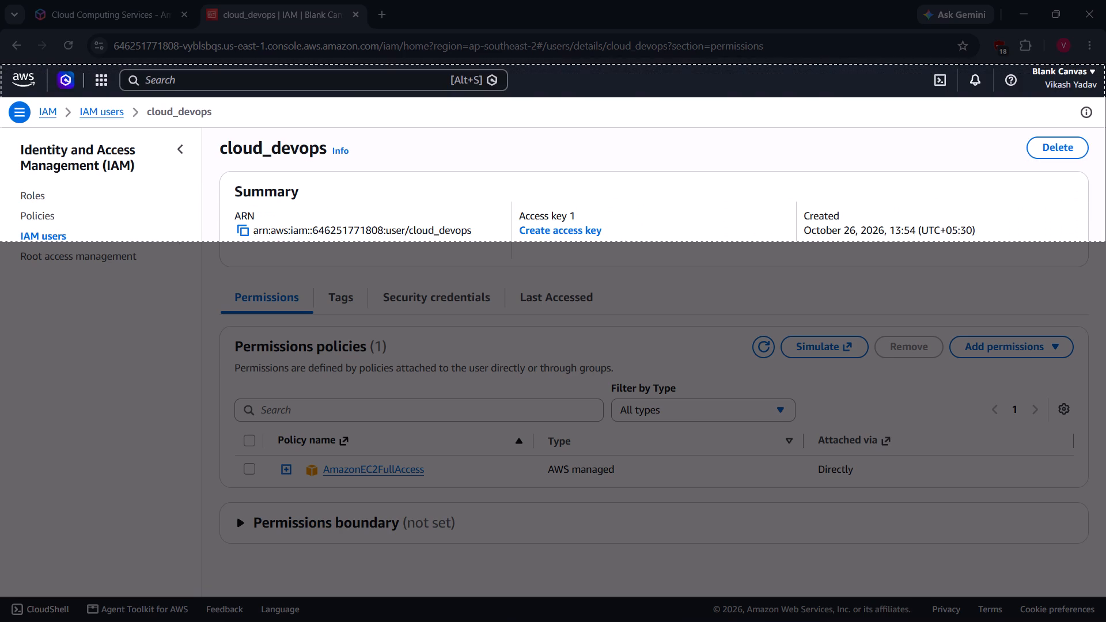
left_click_drag(1105, 242, 1105, 494)
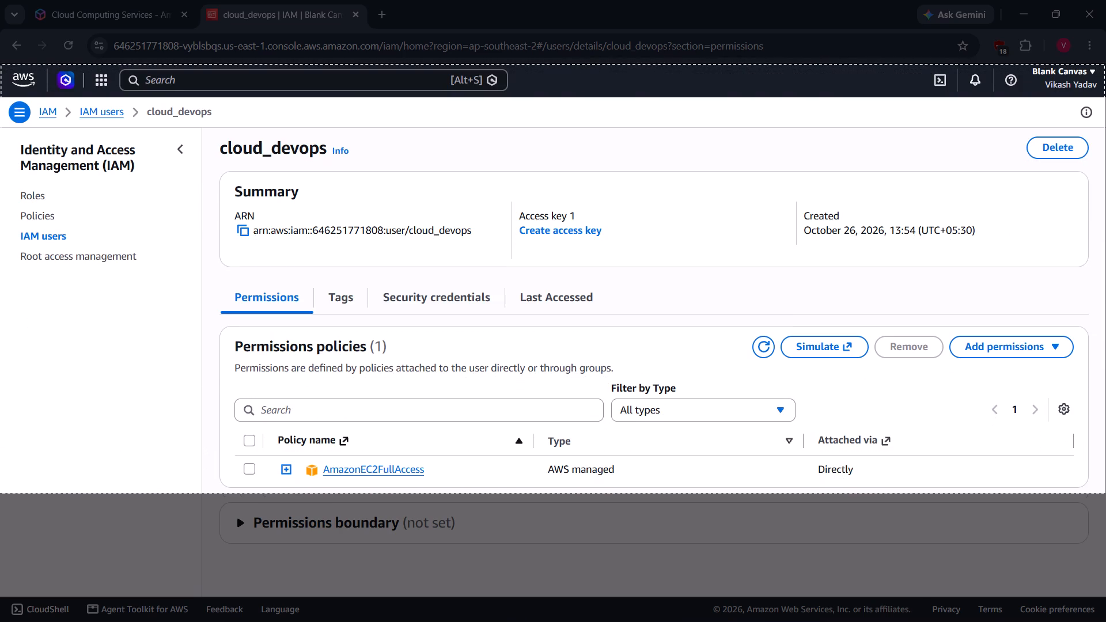
left_click_drag(1105, 494, 1105, 581)
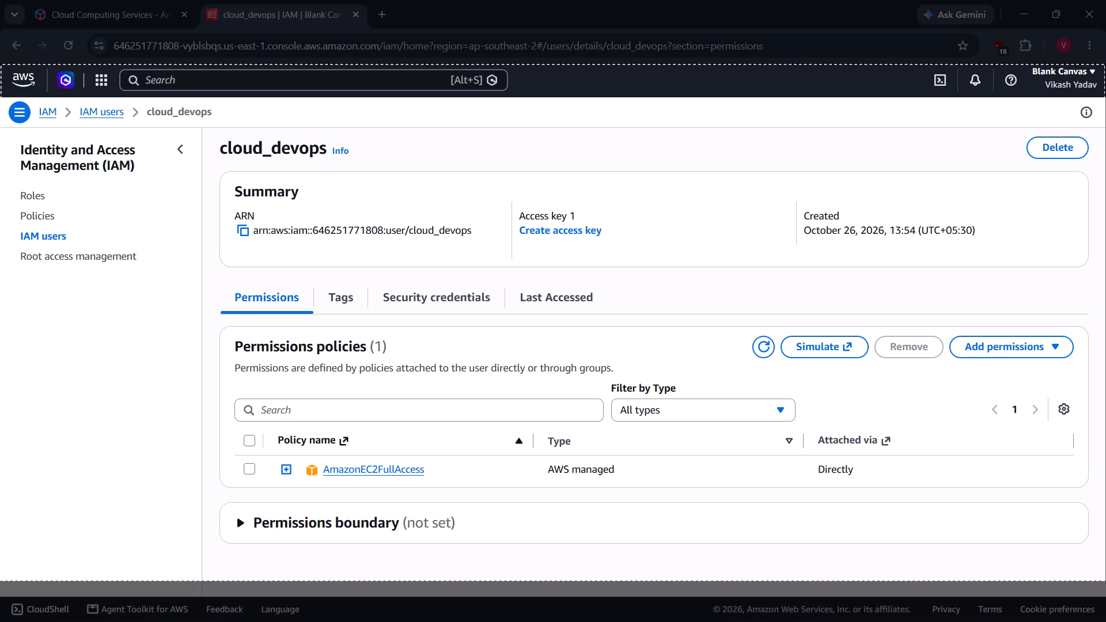
left_click_drag(1105, 581, 1105, 589)
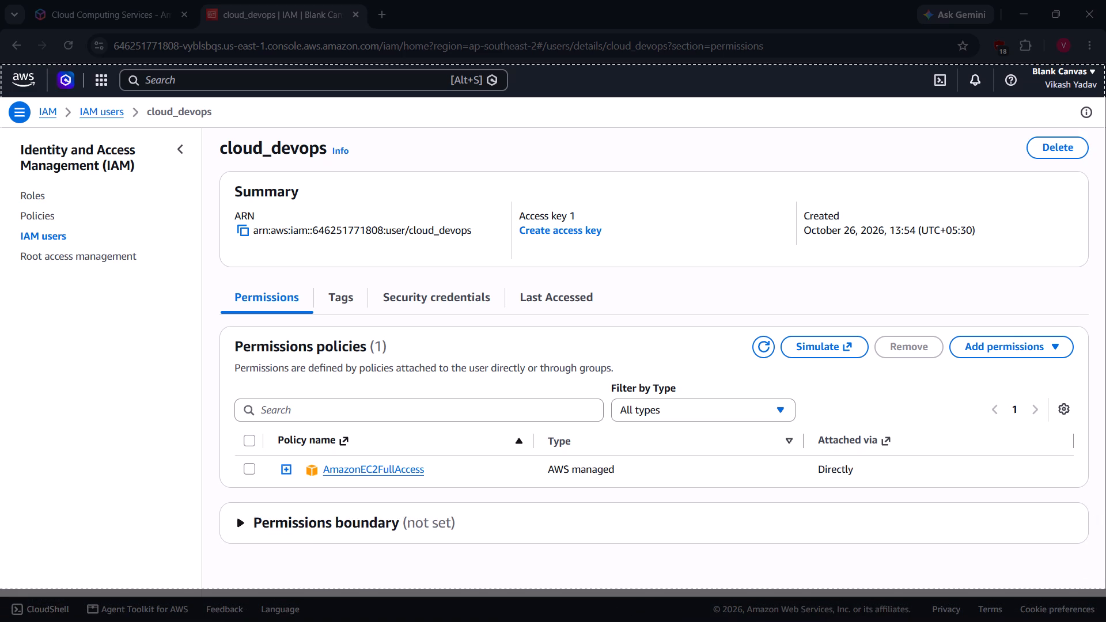
left_click_drag(1105, 589, 1105, 597)
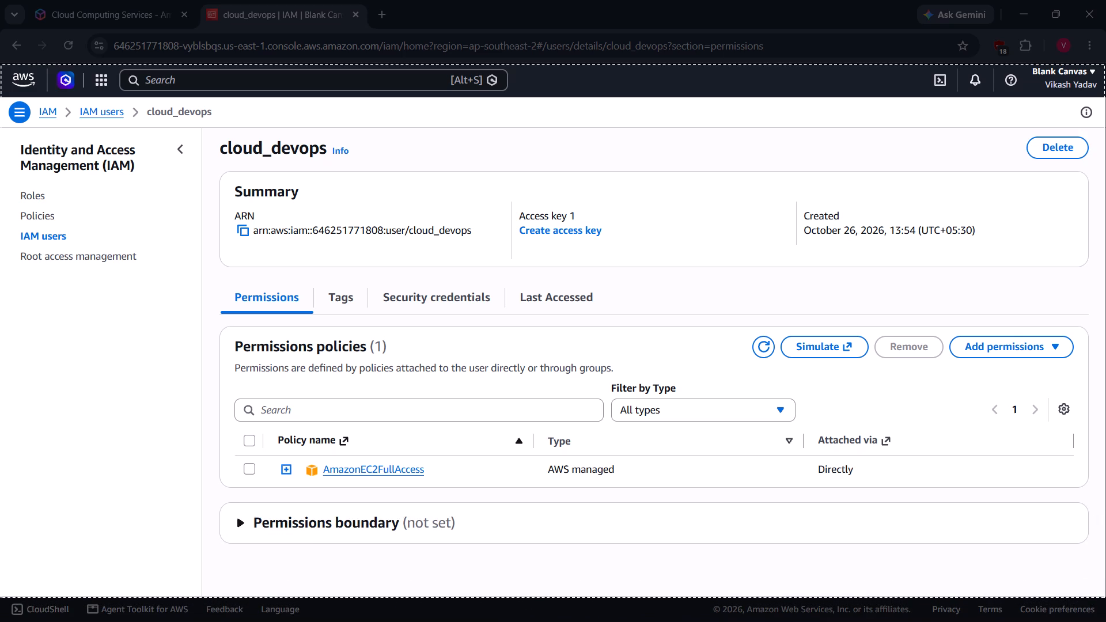
left_click_drag(1105, 597, 1105, 597)
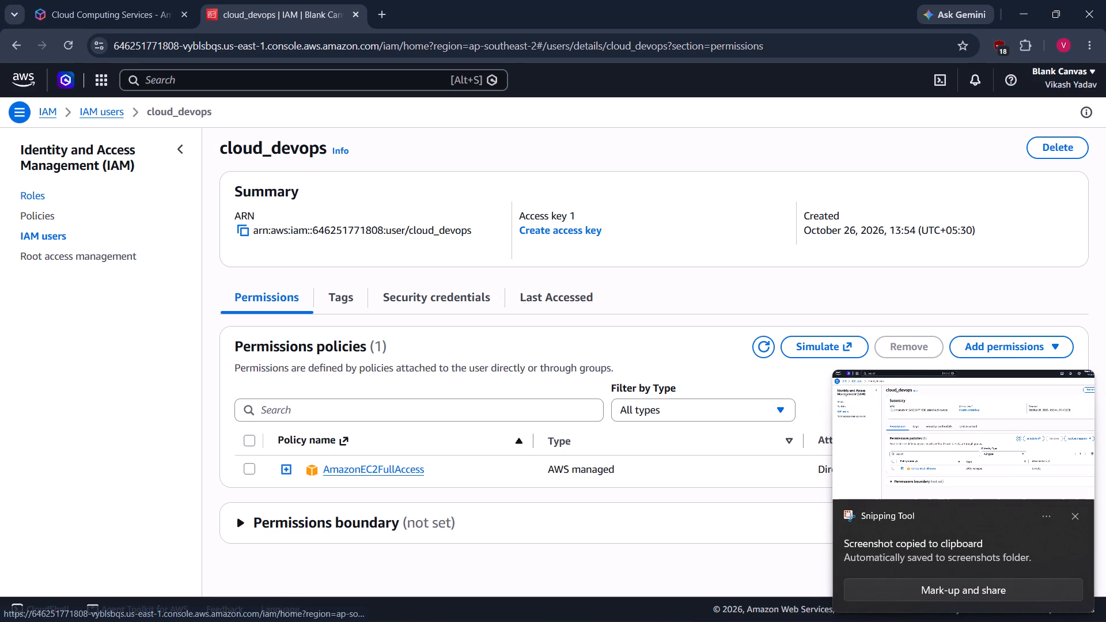
Open the IAM users list and capture a screenshot of it, from the AWS header down to just above the footer.
left_click(43, 211)
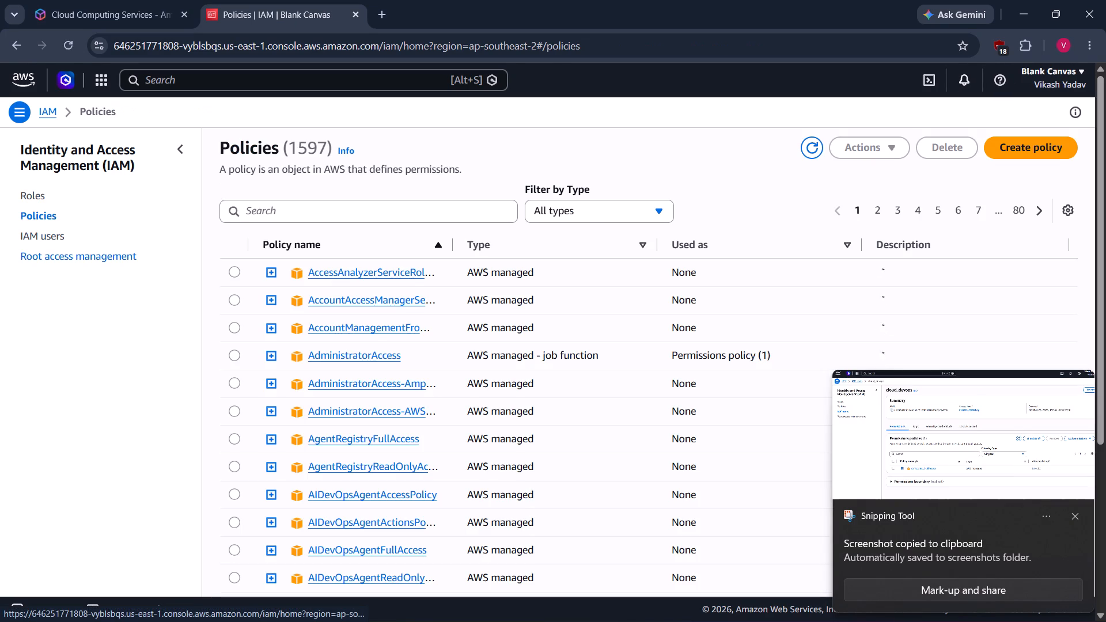
left_click(51, 235)
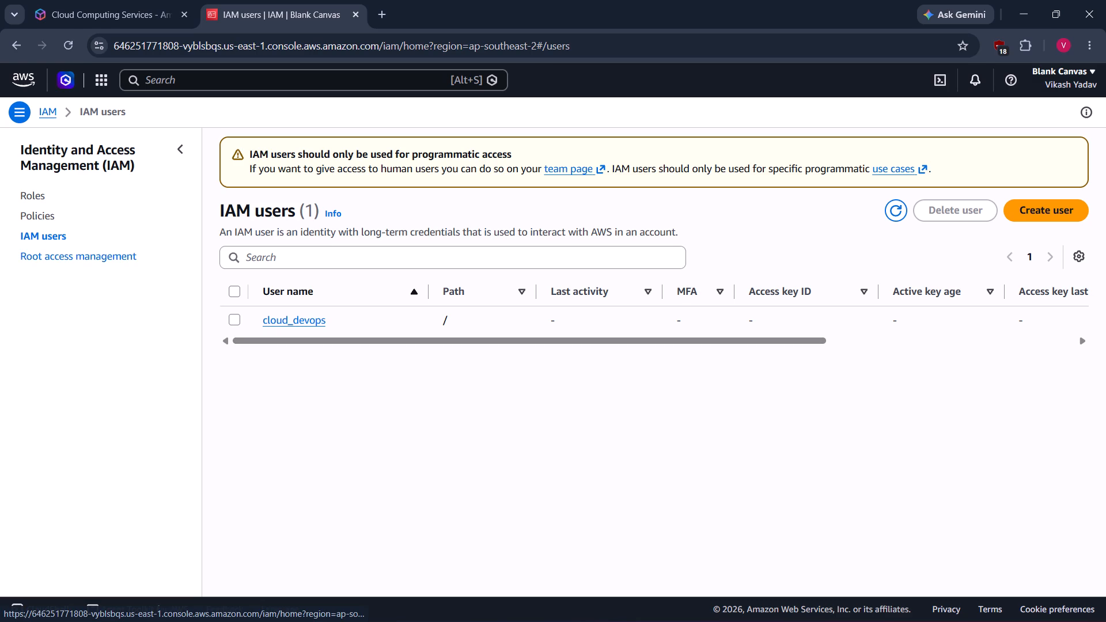
key("Print")
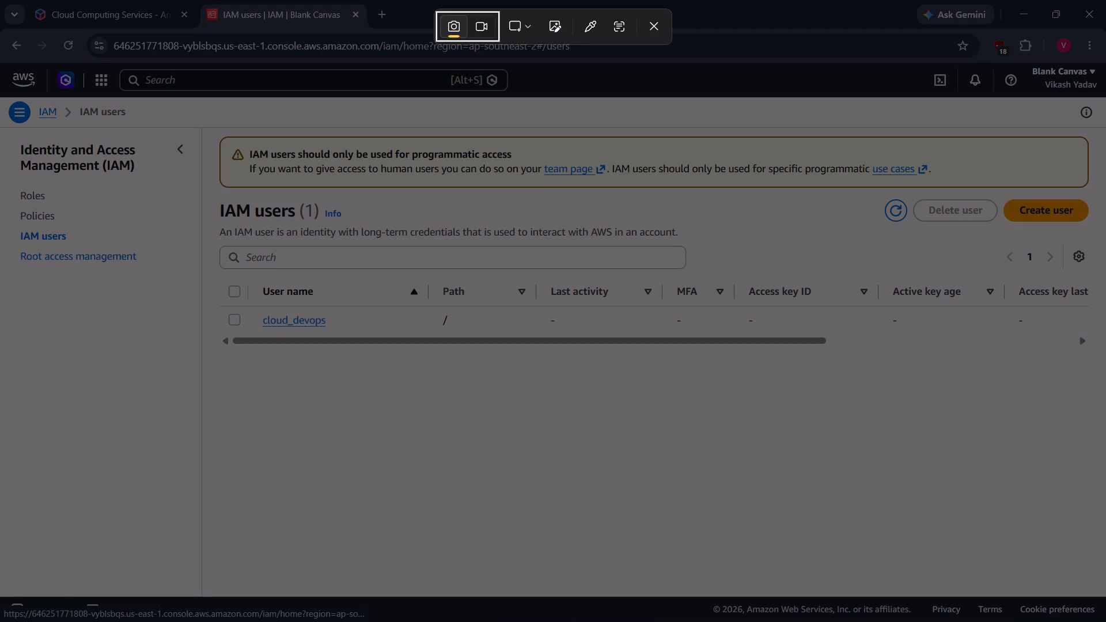
left_click(0, 67)
left_click_drag(0, 67, 17, 66)
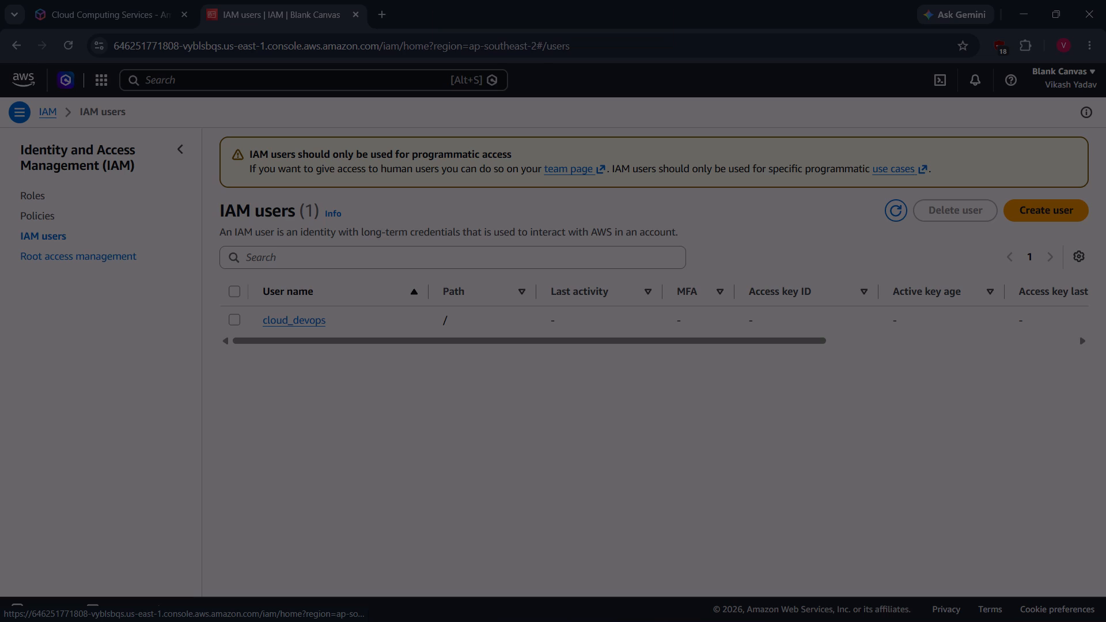
left_click_drag(17, 66, 338, 77)
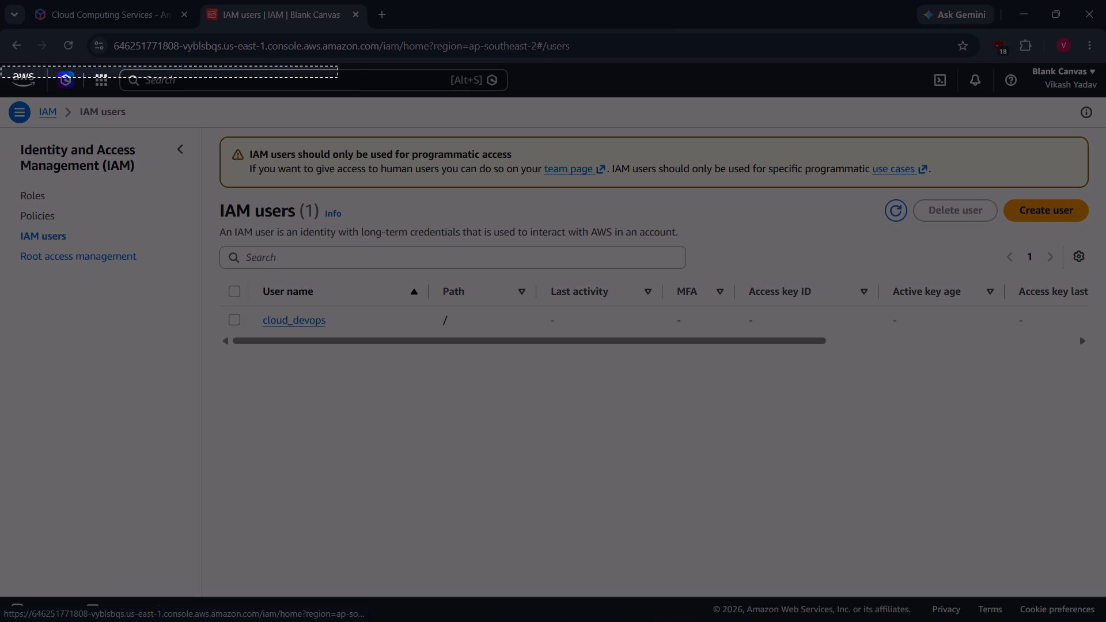
left_click_drag(338, 77, 537, 79)
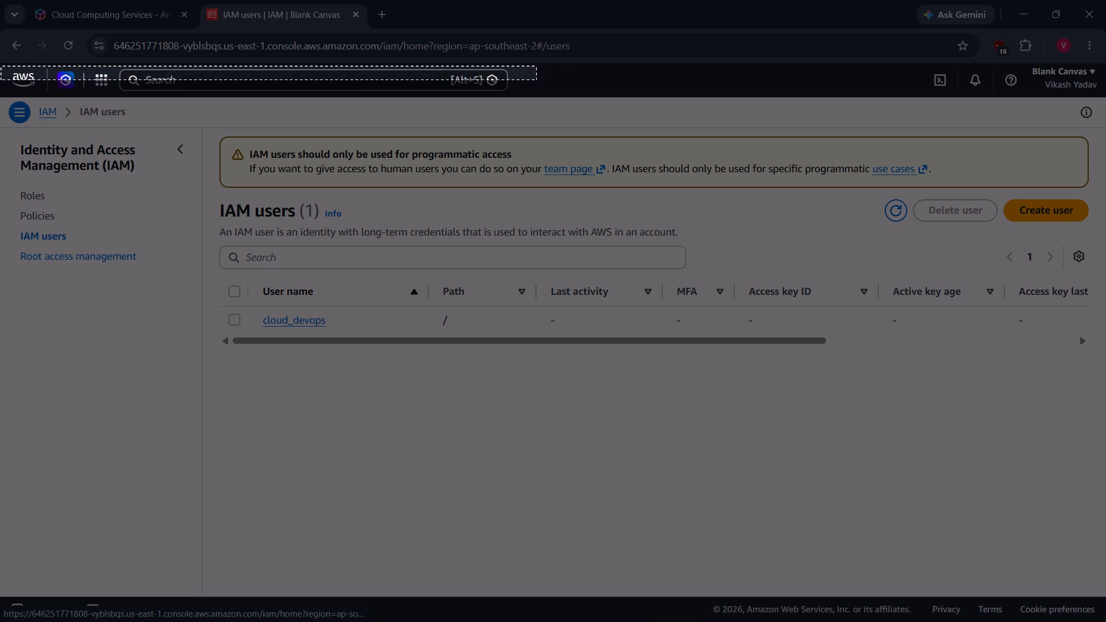
left_click_drag(537, 79, 734, 79)
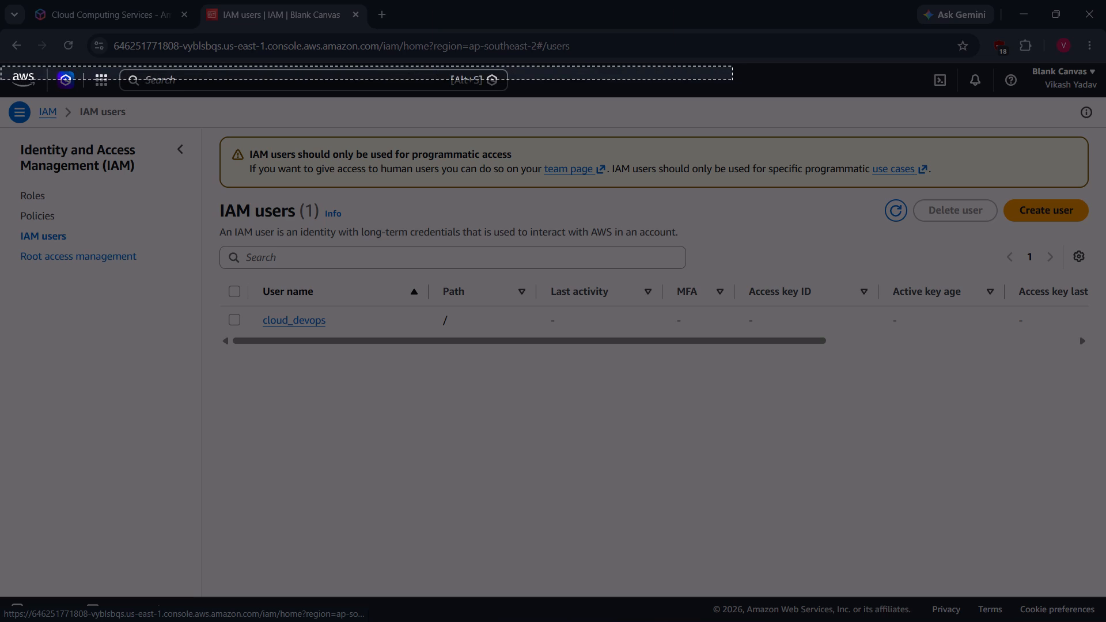
left_click_drag(734, 79, 934, 79)
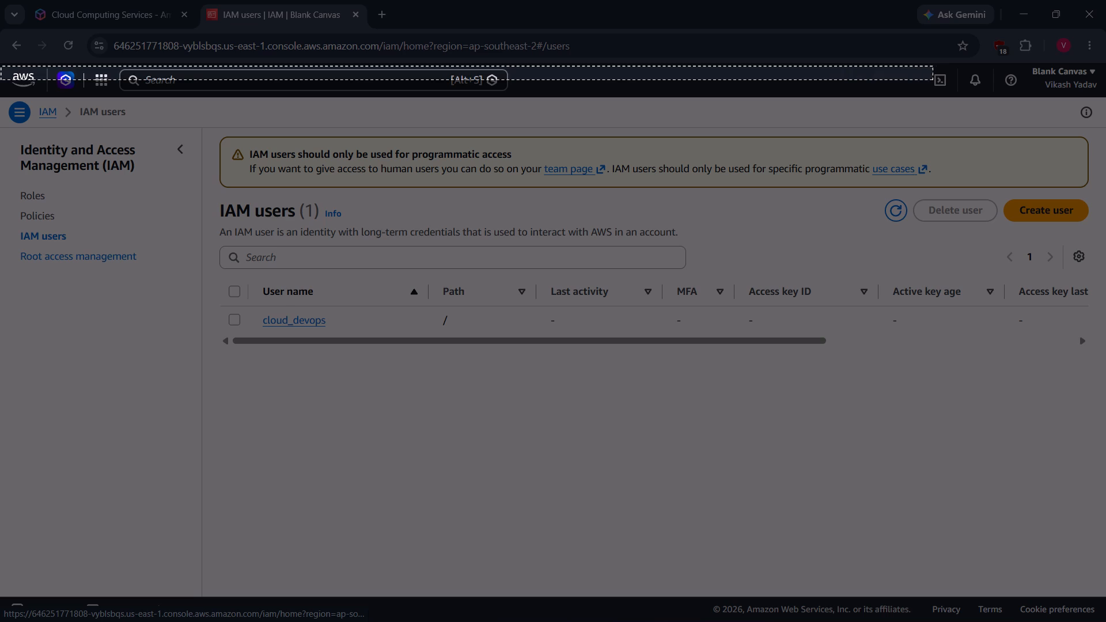
left_click_drag(934, 79, 1105, 177)
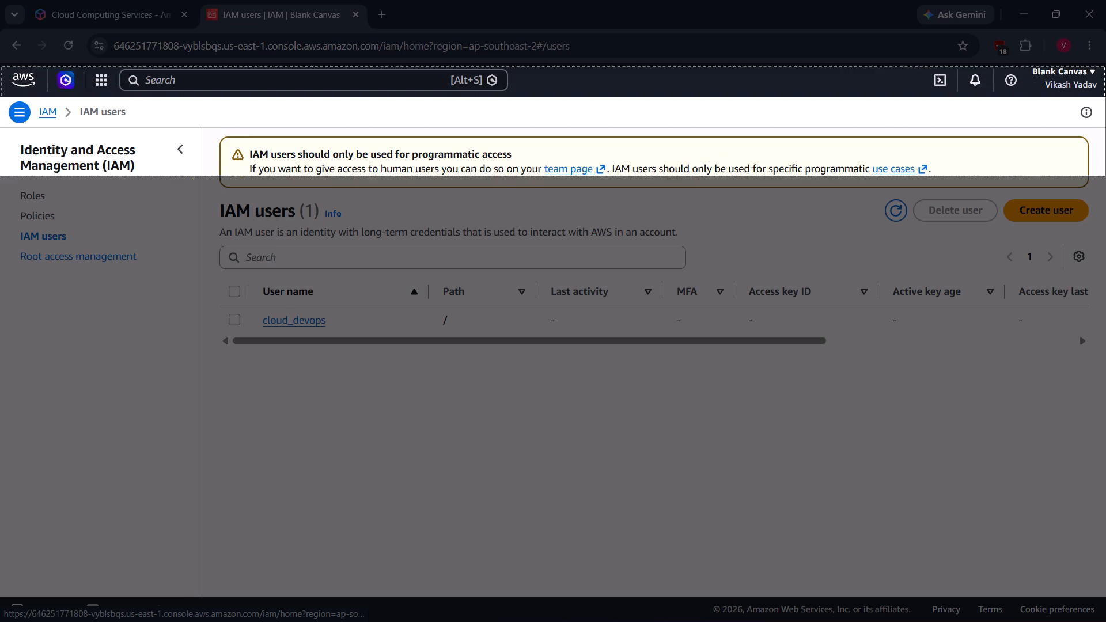
left_click_drag(1105, 177, 1105, 428)
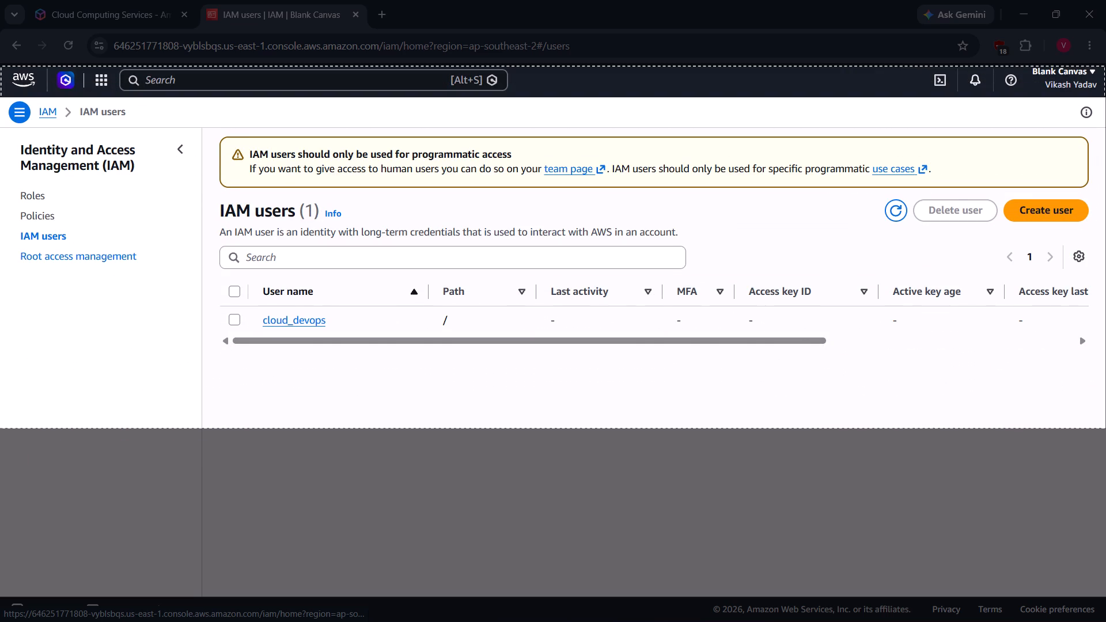
left_click_drag(1105, 428, 1105, 582)
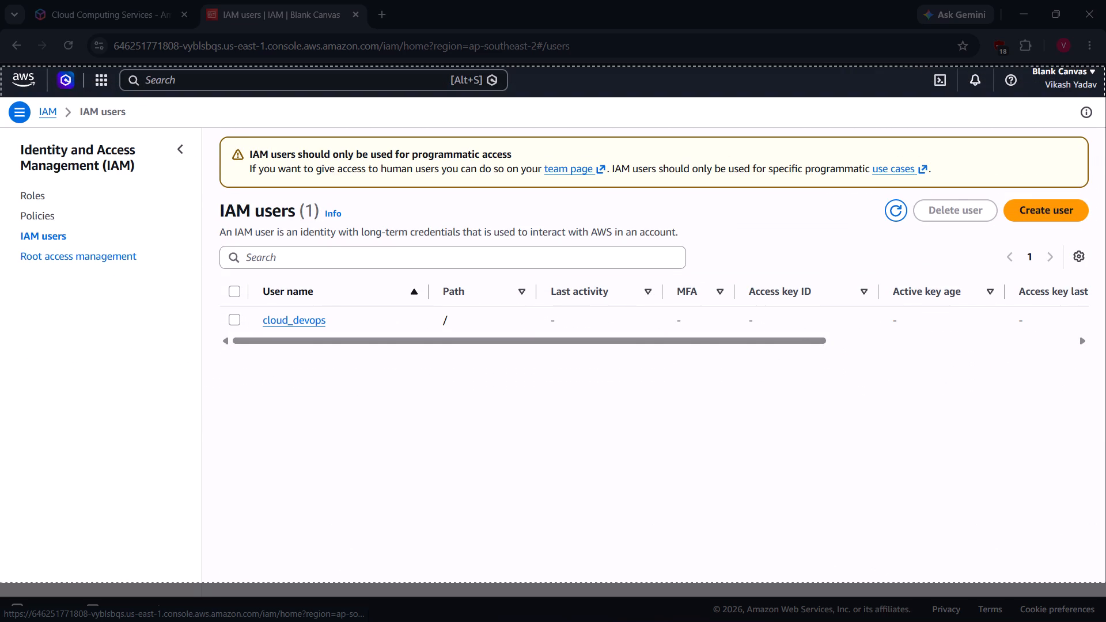
left_click_drag(1105, 582, 1105, 593)
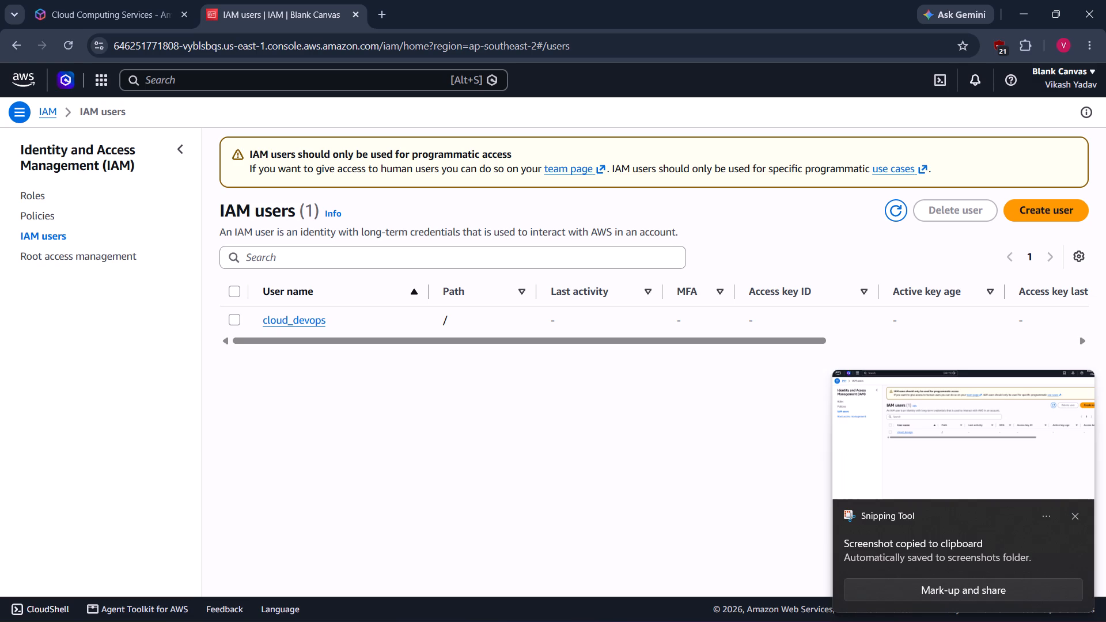
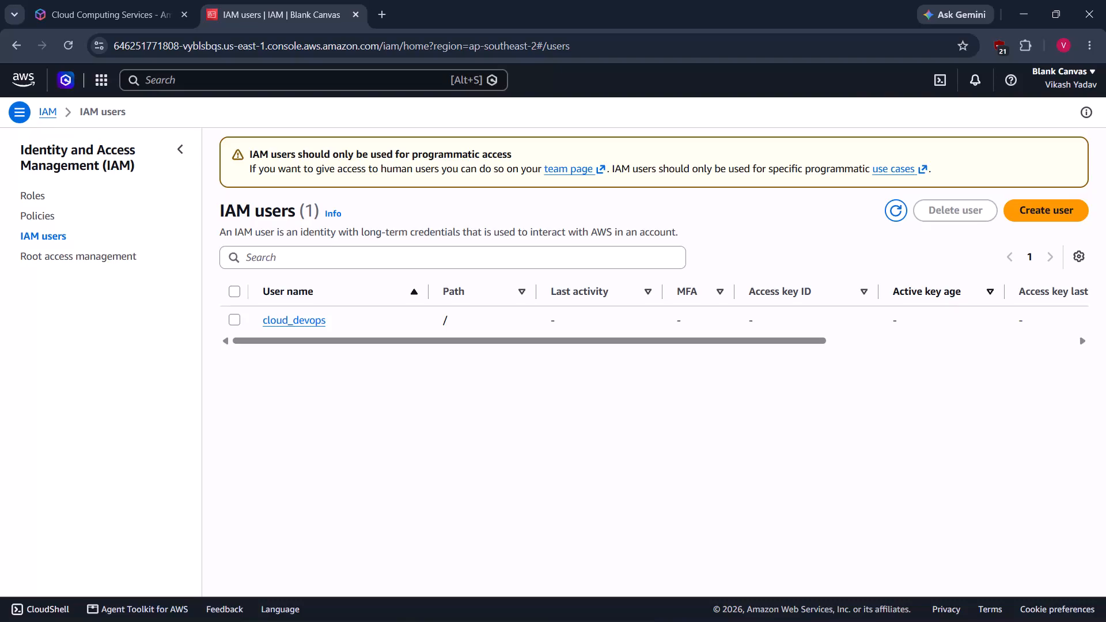
Refresh the IAM users list and open the user cloud_devops to examine its attached permissions policies up close.
left_click(893, 214)
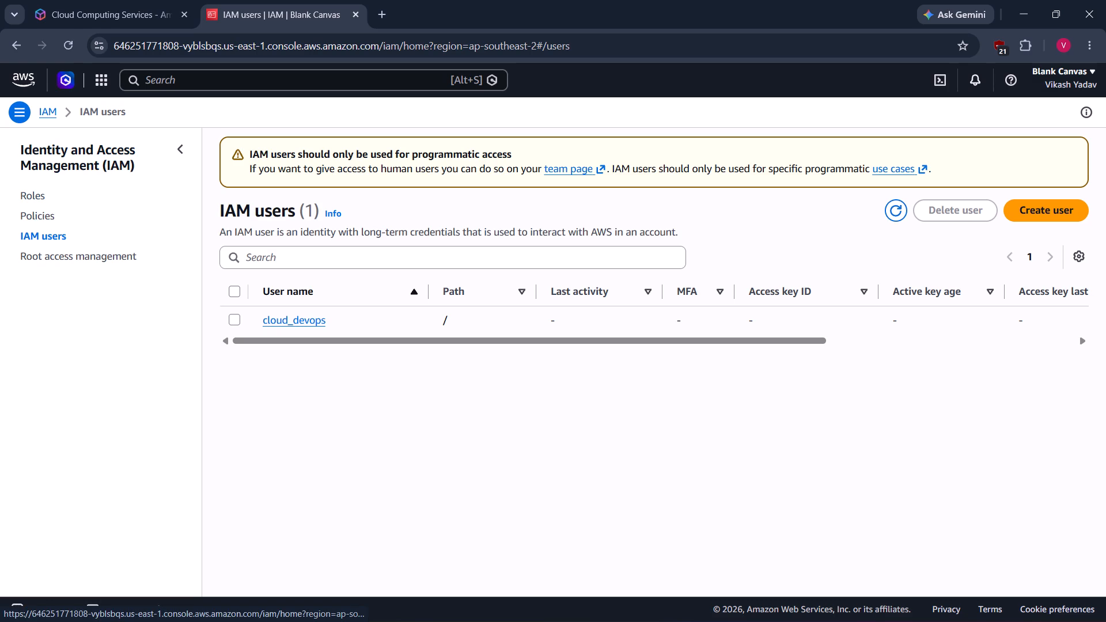
left_click(296, 328)
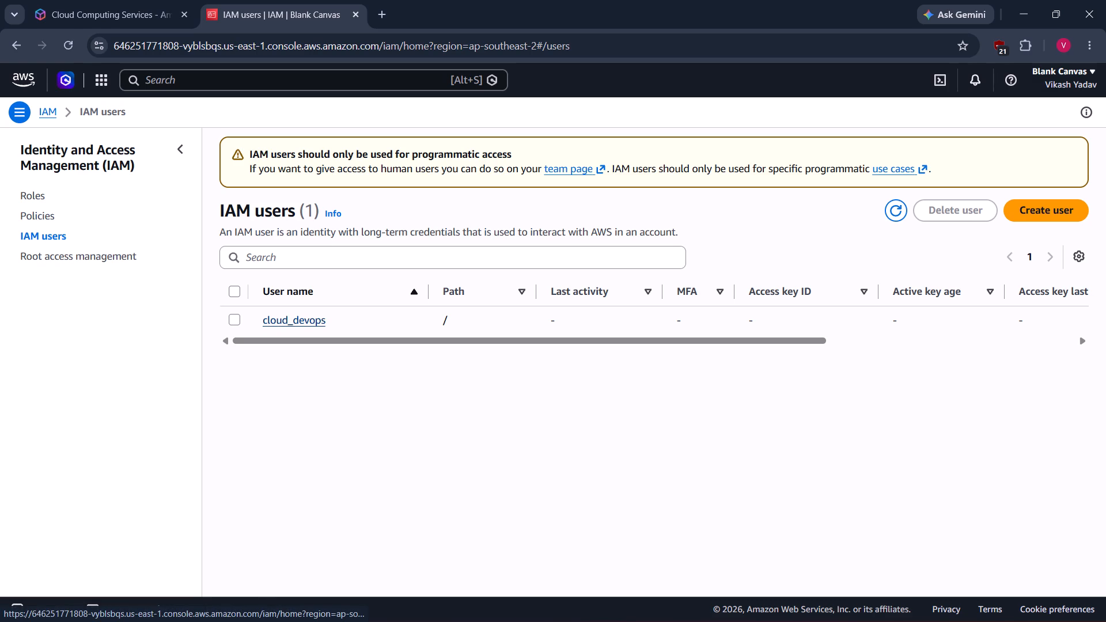
left_click(297, 319)
scroll(770, 403, "down", 2)
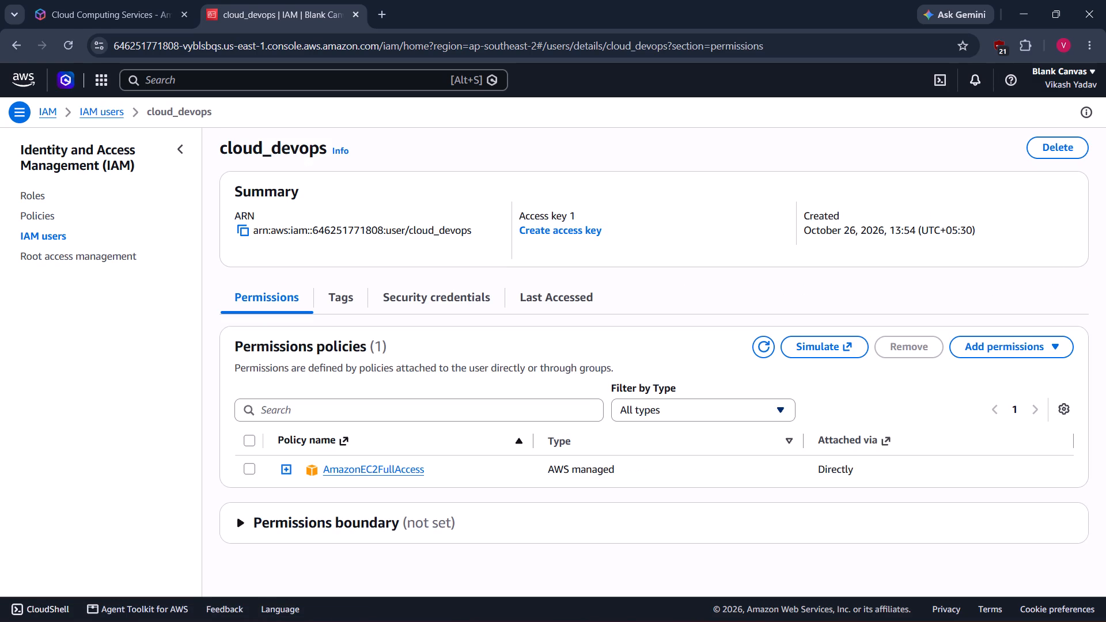
scroll(770, 403, "down", 4)
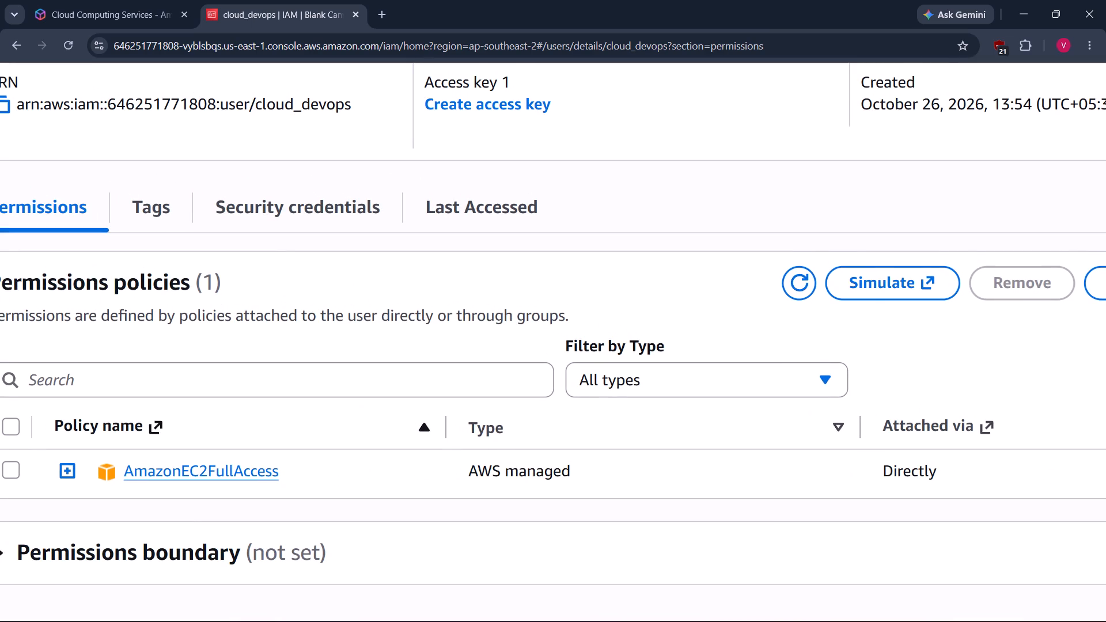
scroll(88, 494, "right", 2)
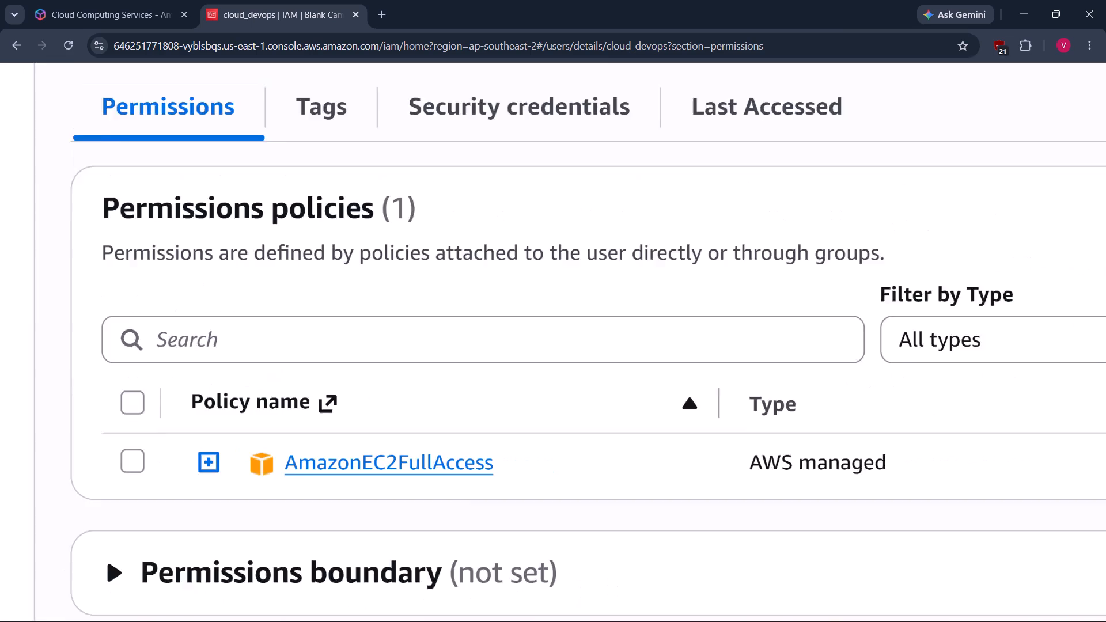
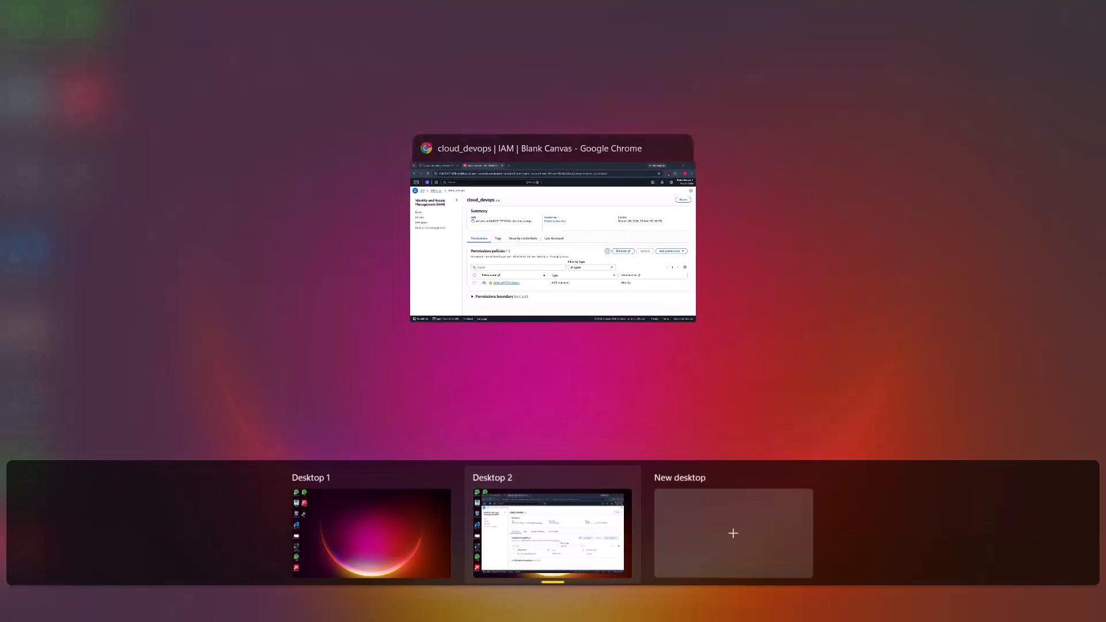
Leave the browser showing the cloud_devops user page and switch to the virtual desktop Desktop 1.
left_click(140, 229)
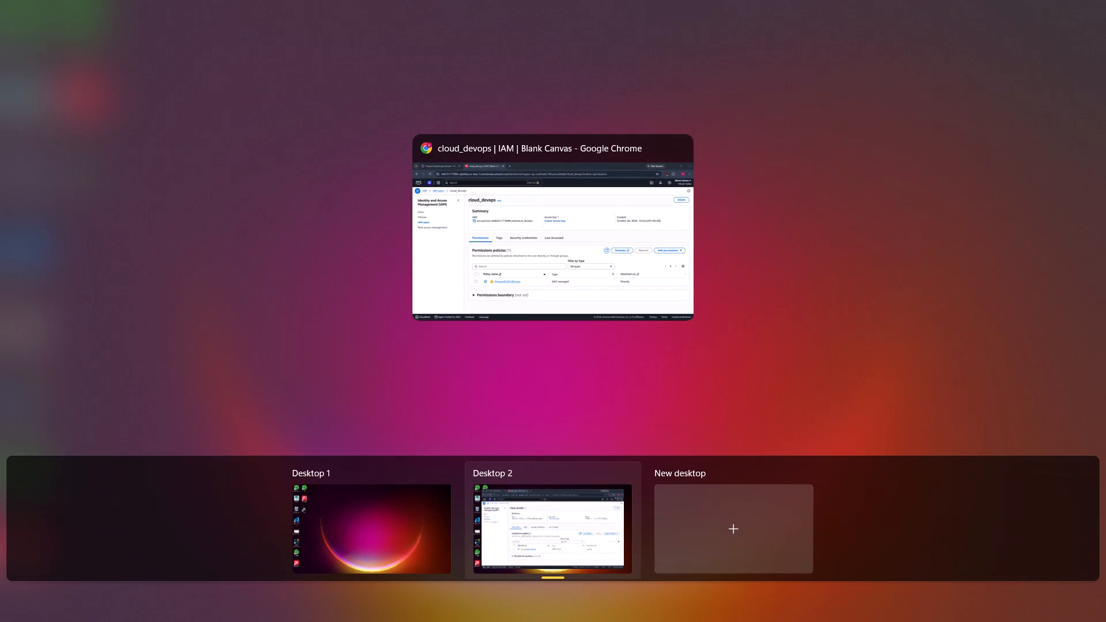
left_click(421, 517)
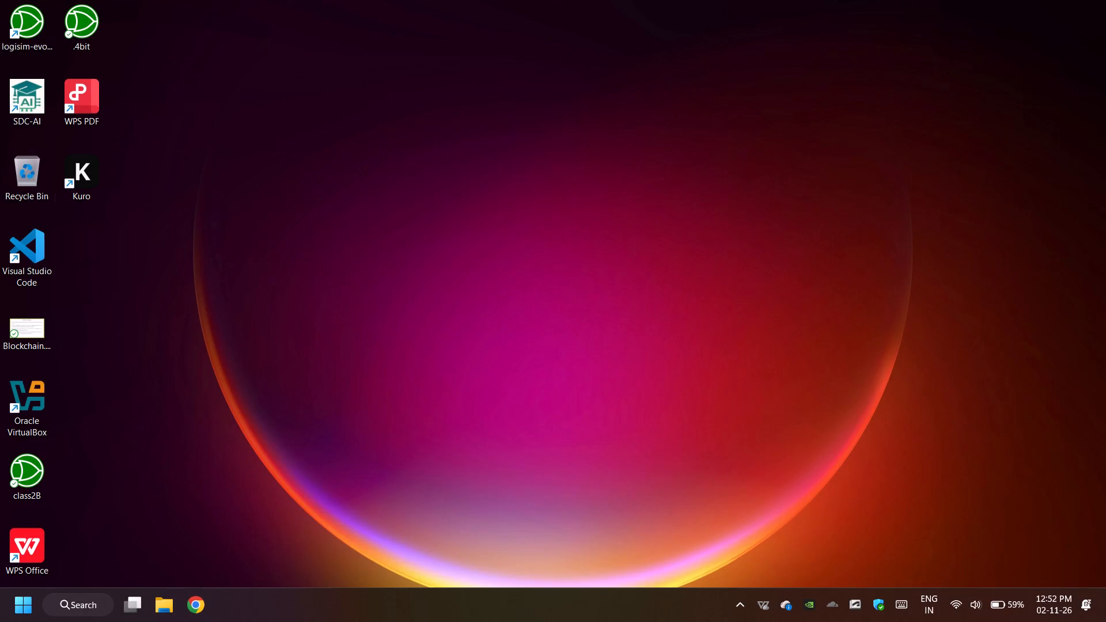
scroll(149, 229, "right", 1)
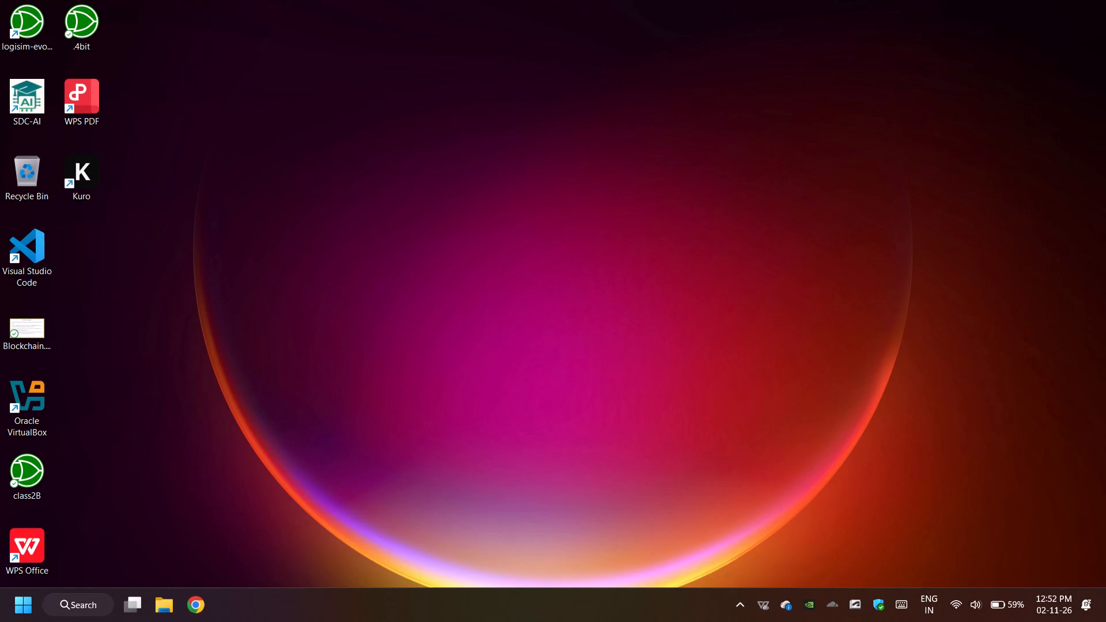
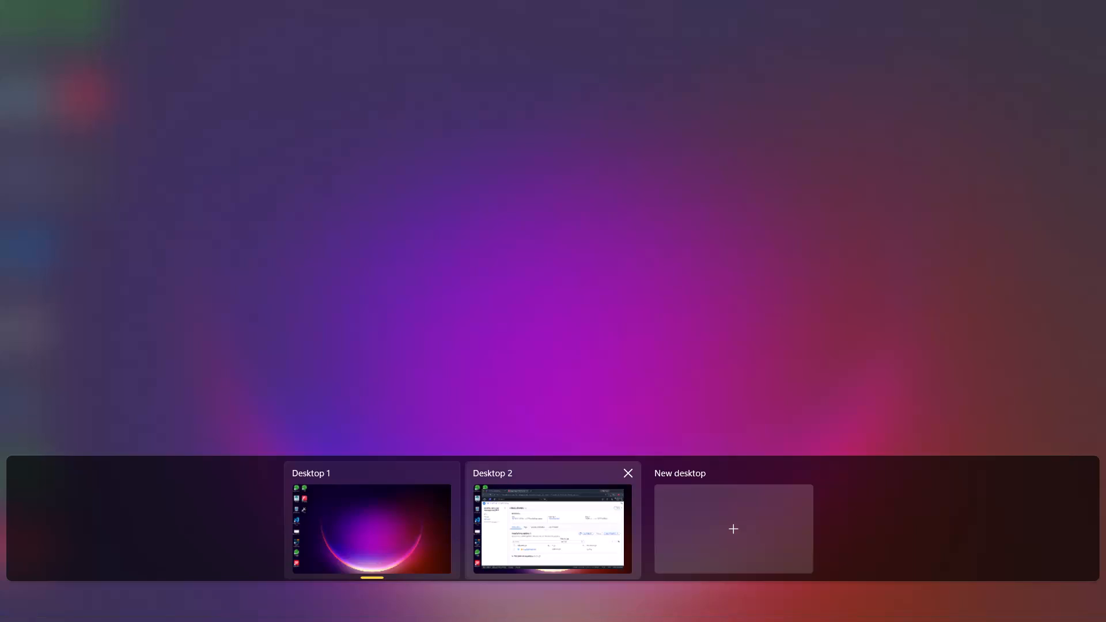
Switch back to the virtual desktop Desktop 2 and review the permissions of the cloud_devops user in the browser.
left_click(554, 532)
scroll(410, 503, "down", 1)
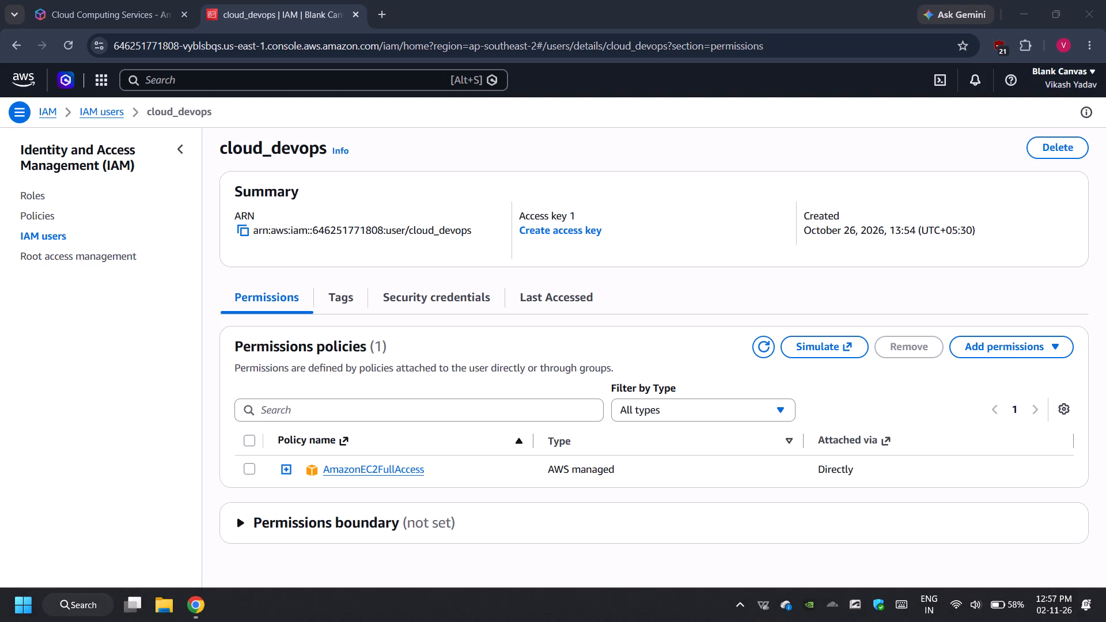
scroll(410, 503, "down", 2)
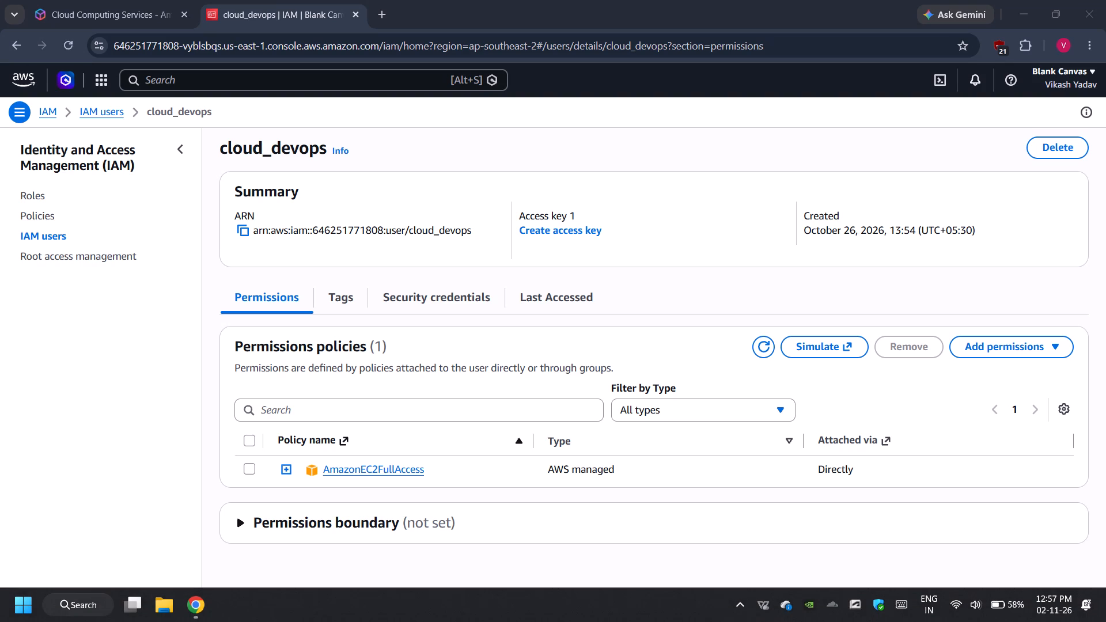
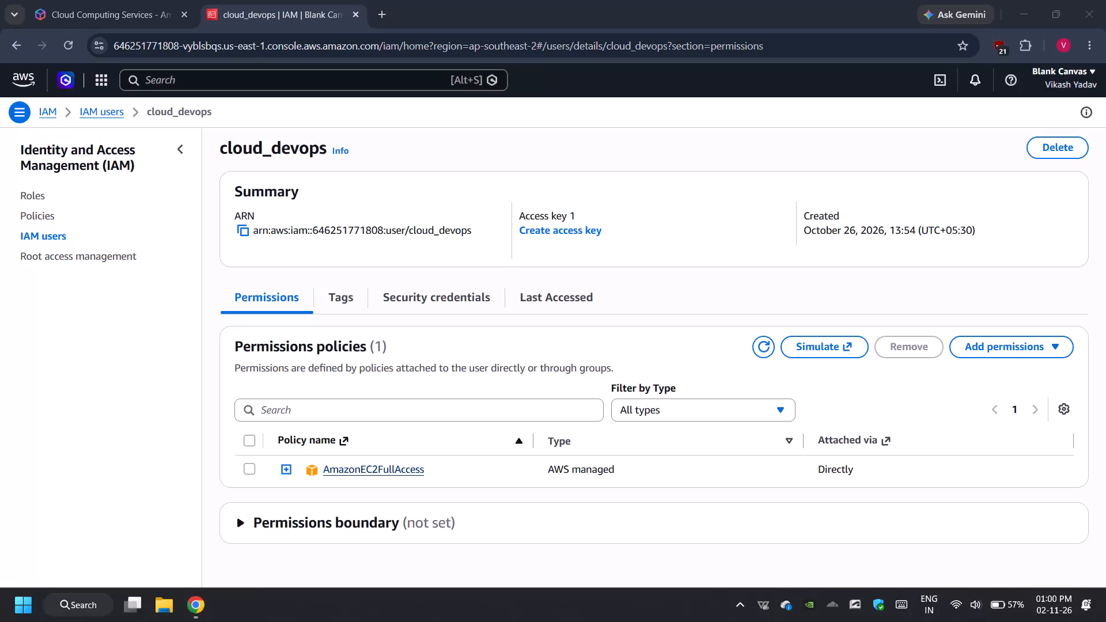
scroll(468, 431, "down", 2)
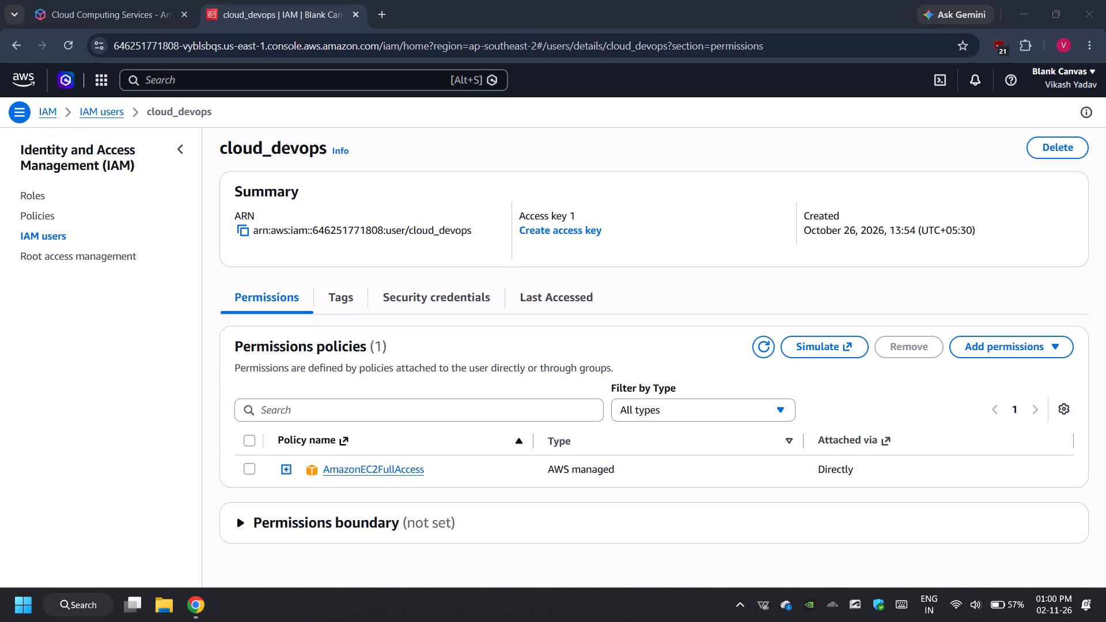
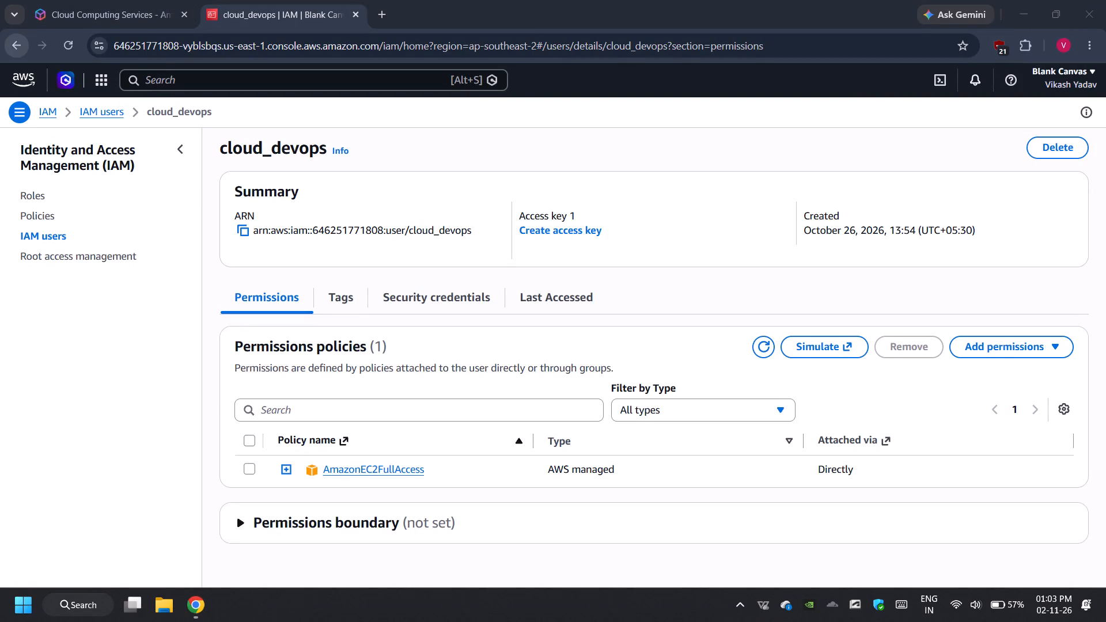
Switch from the cloud_devops user details to the already open AWS home page at aws.amazon.com.
left_click(62, 0)
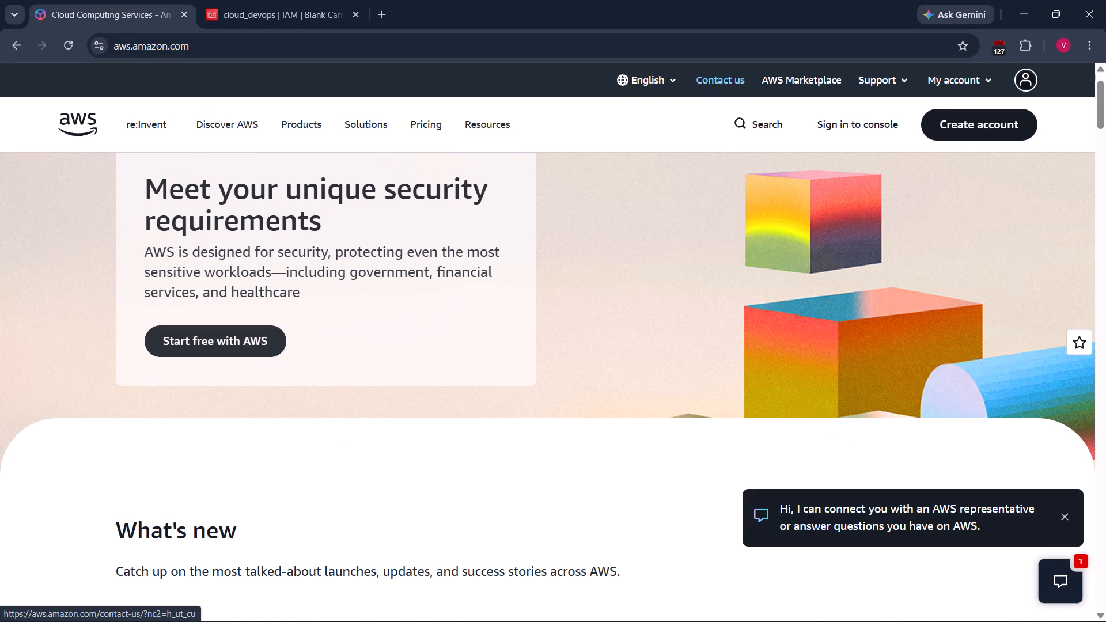
left_click(698, 53)
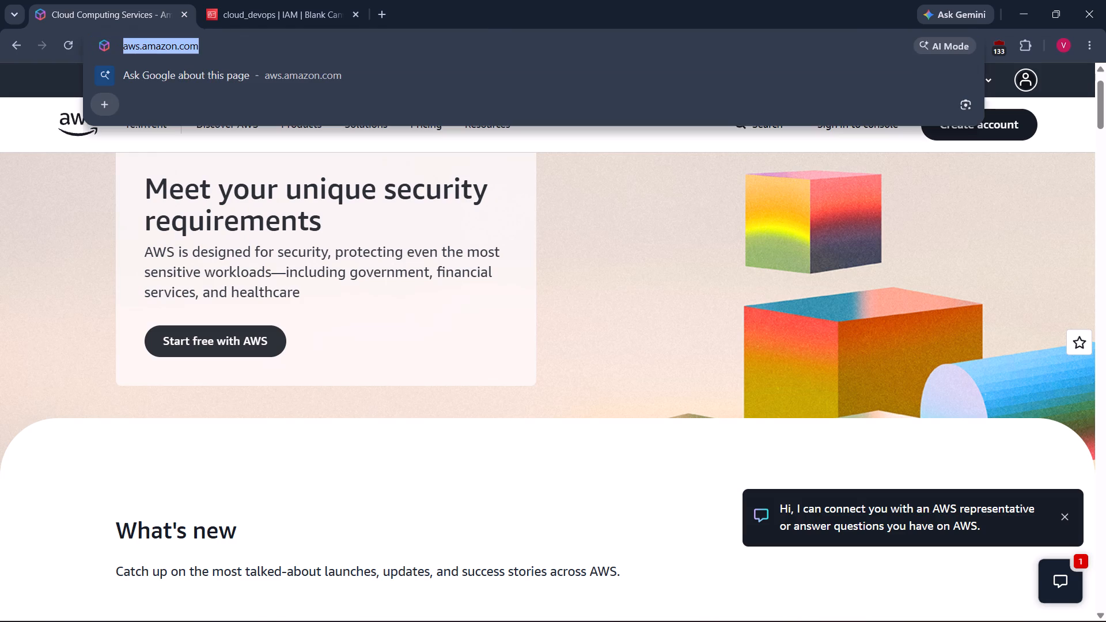
left_click(693, 286)
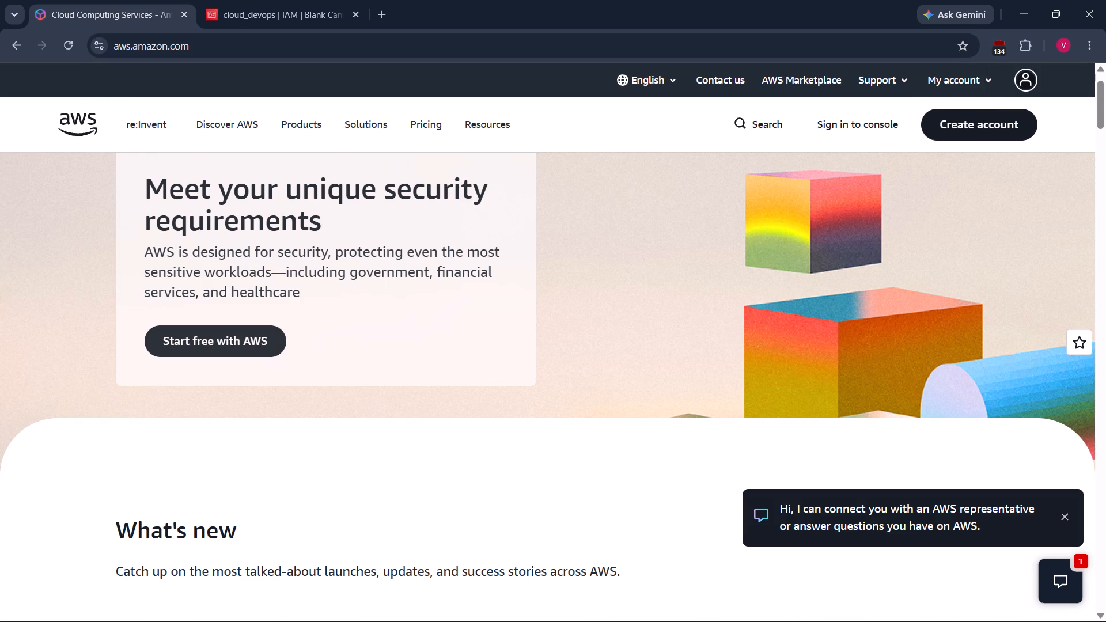
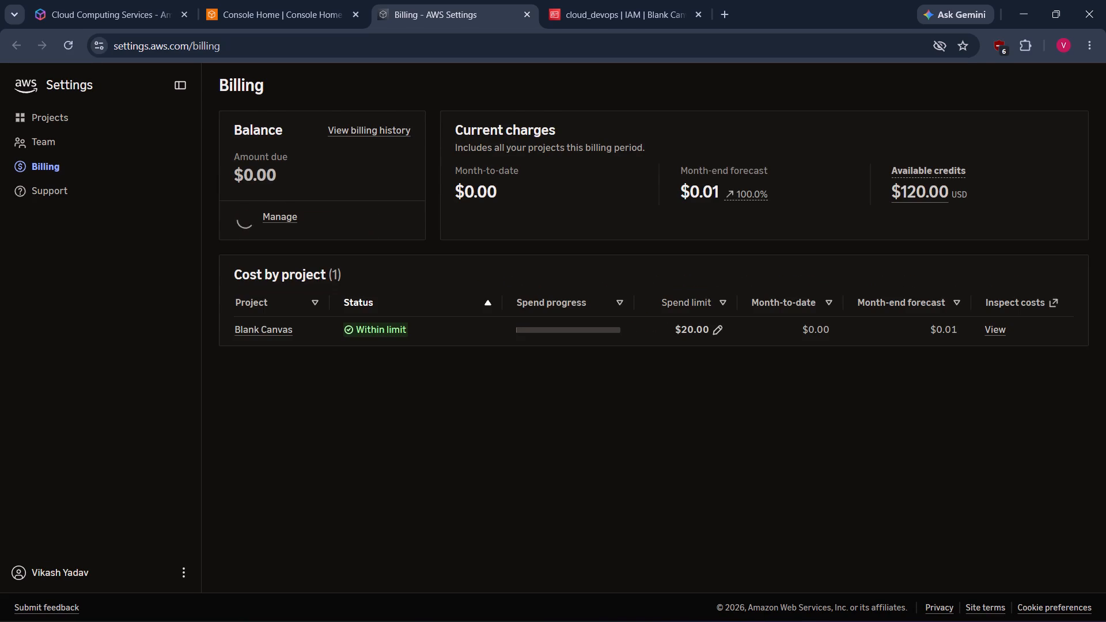
Examine the AWS billing overview, including the balance, payment method, current charges and cost by project.
scroll(727, 256, "down", 1)
scroll(727, 256, "up", 1)
scroll(732, 365, "down", 3)
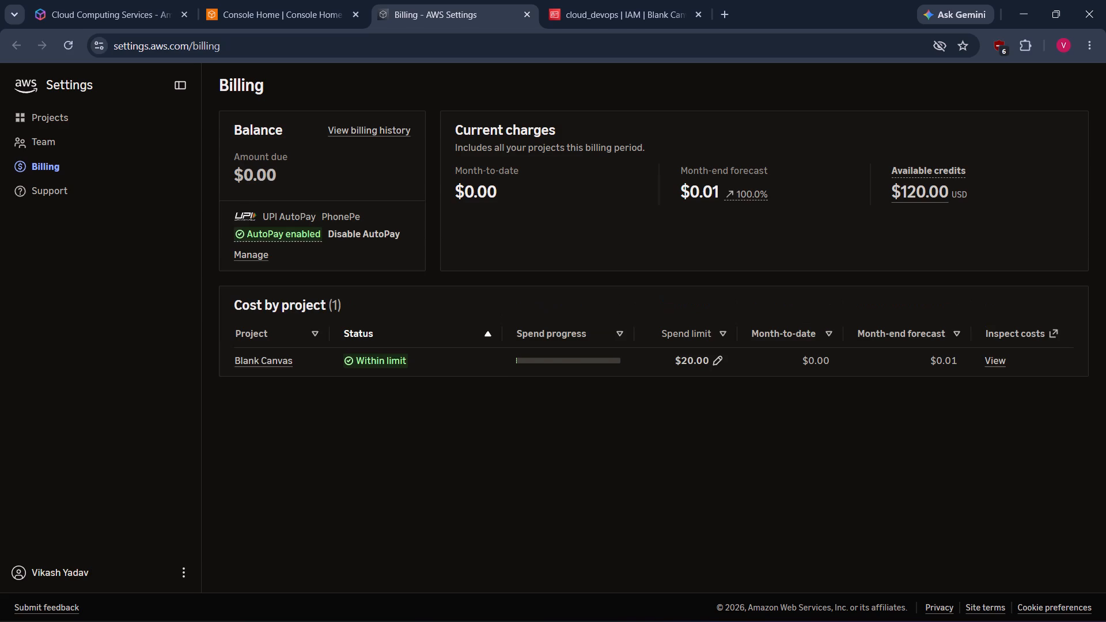
scroll(732, 365, "down", 1)
scroll(590, 265, "down", 2)
Look through the Projects, Team and Billing pages of the AWS settings, ending back at Projects.
left_click(41, 115)
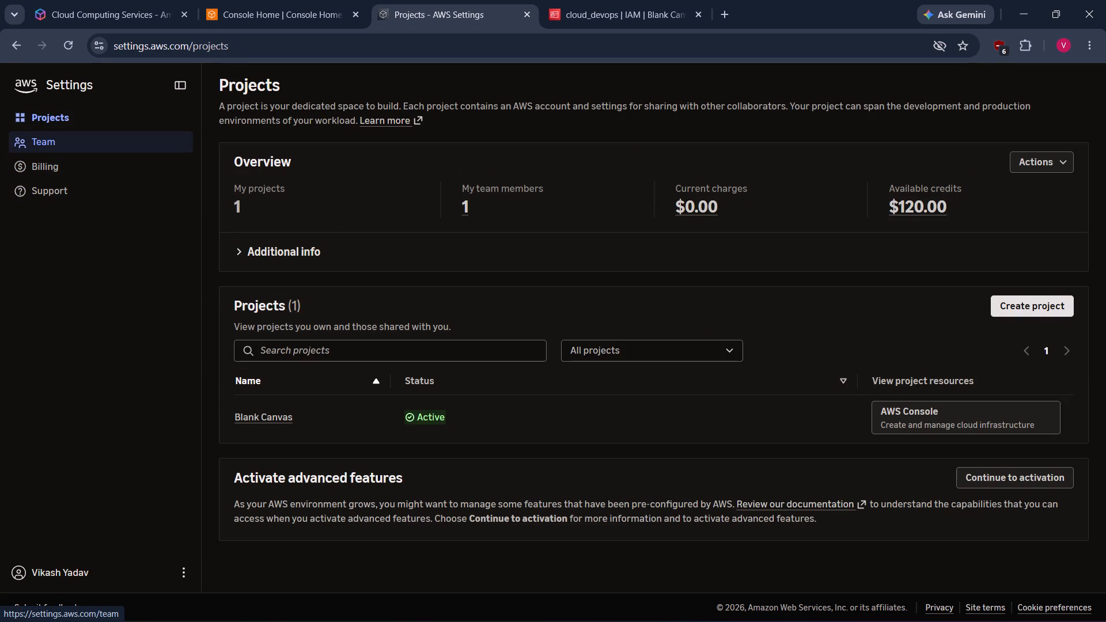
left_click(113, 141)
left_click(113, 164)
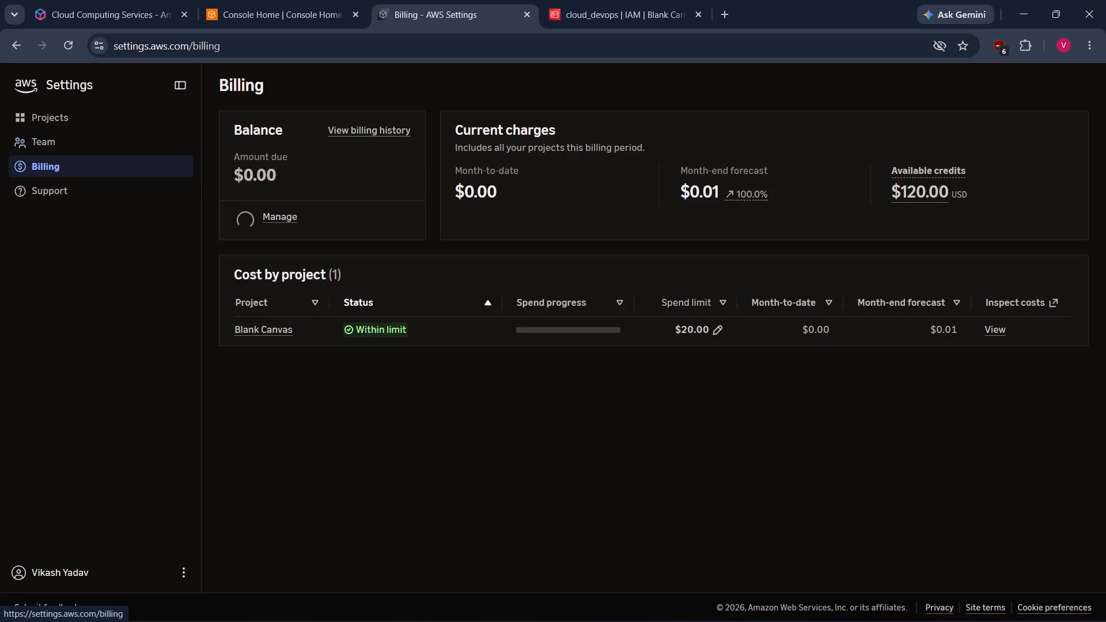
left_click(113, 114)
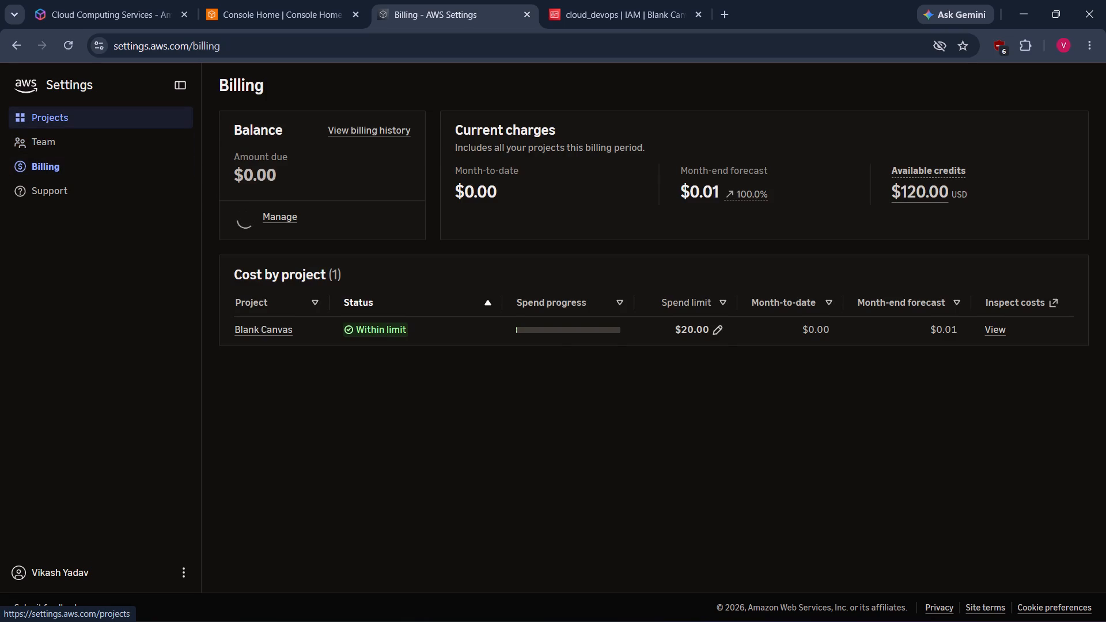
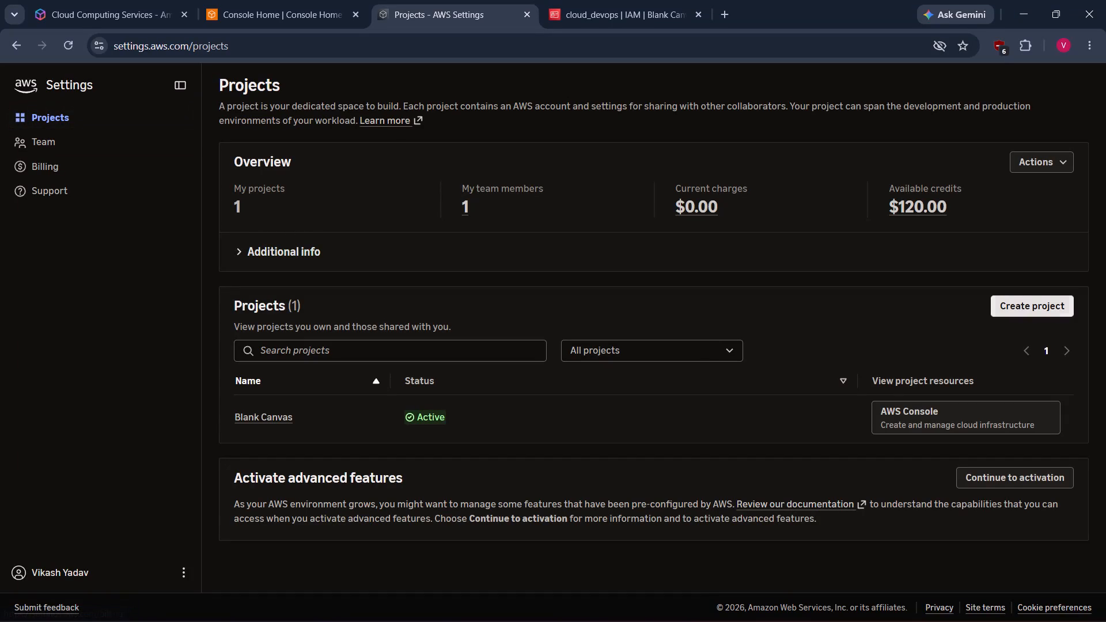
Look over the AWS Projects settings page and compare it with the Blank Canvas Console Home page, returning to Projects.
left_click(40, 134)
left_click(45, 110)
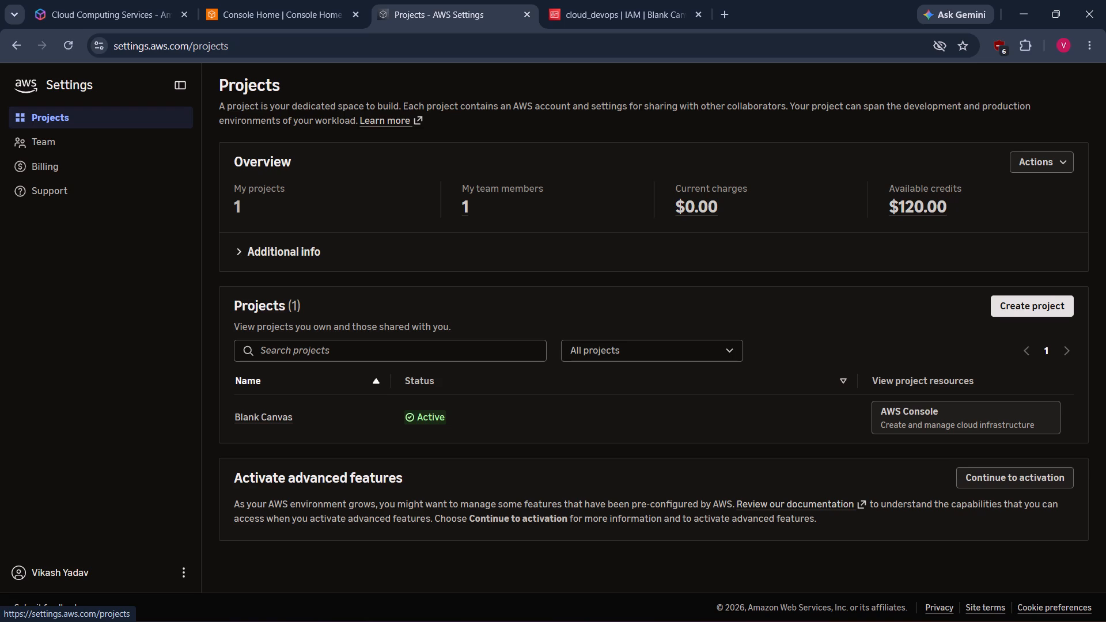
scroll(45, 110, "up", 4)
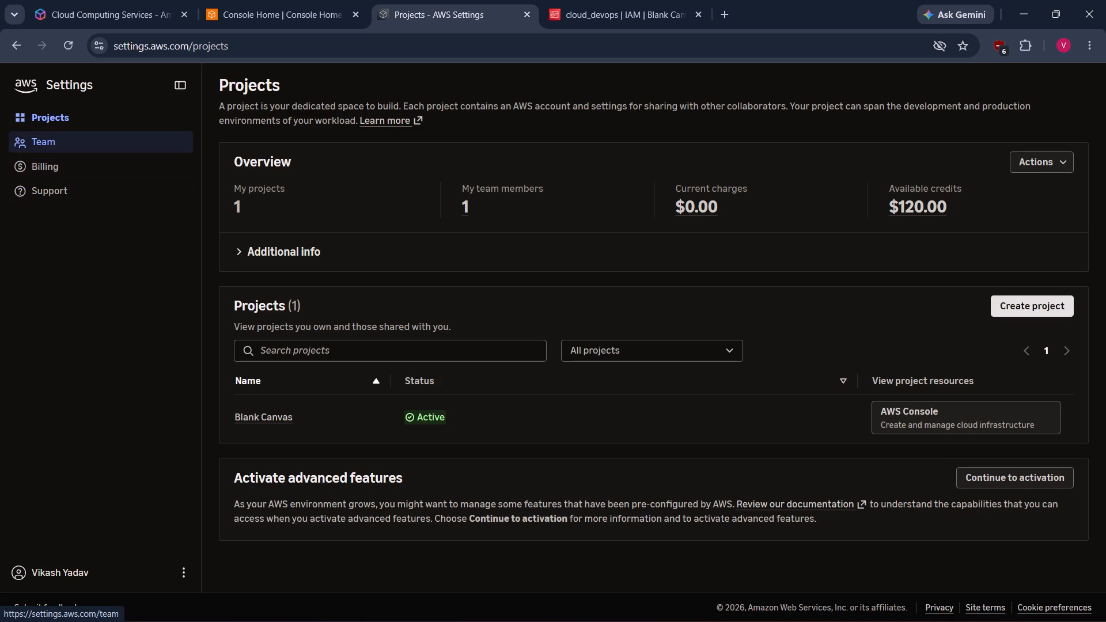
left_click(298, 0)
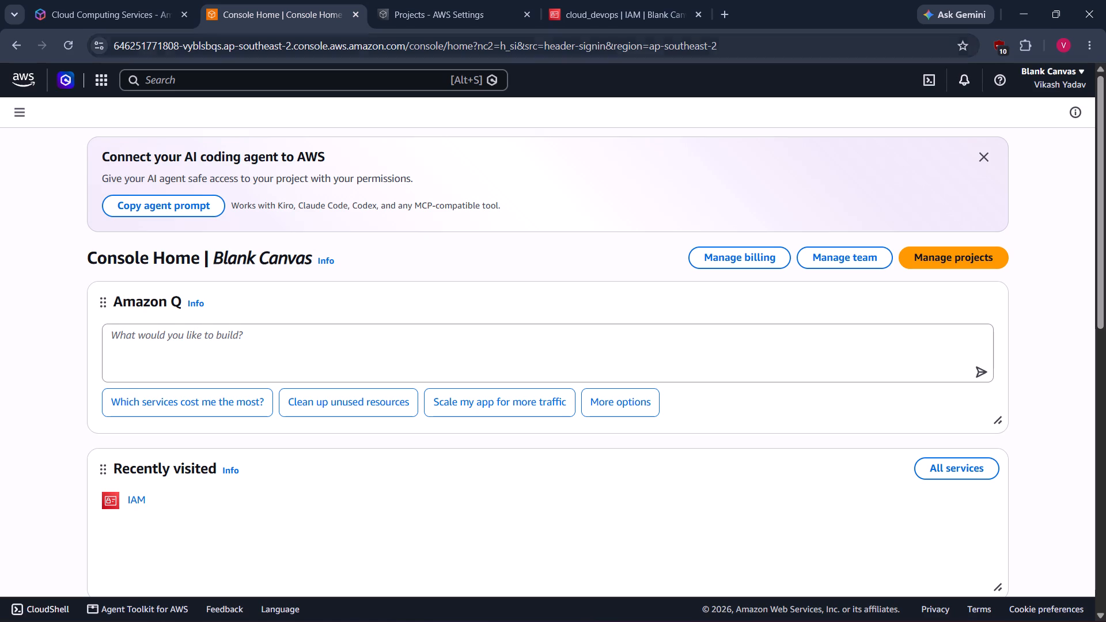
scroll(530, 287, "down", 4)
scroll(530, 287, "up", 5)
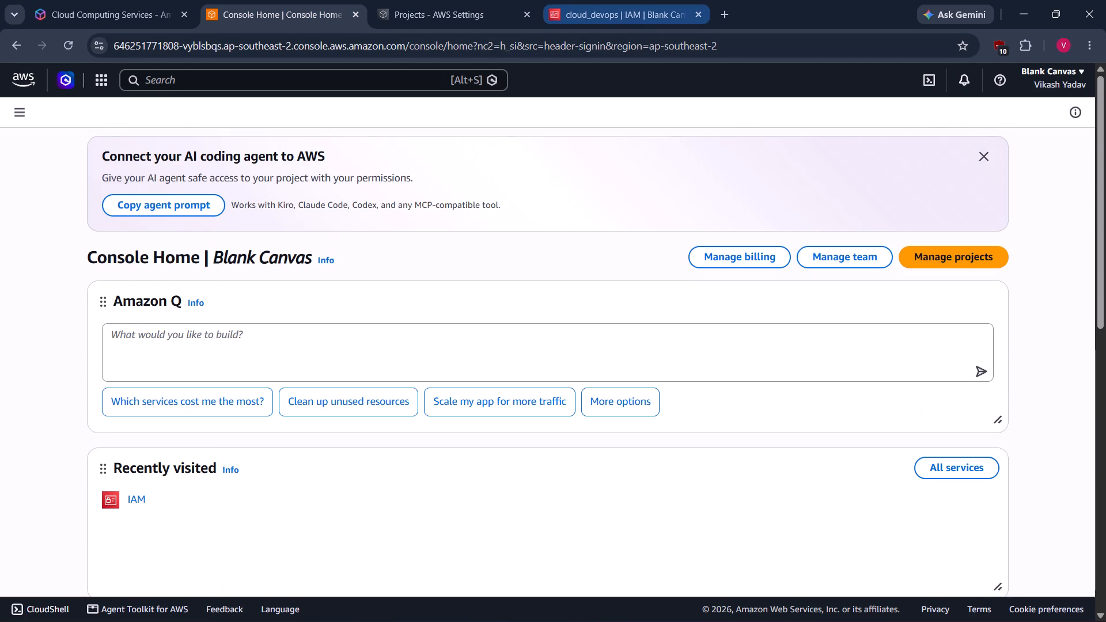
left_click(585, 0)
left_click(422, 0)
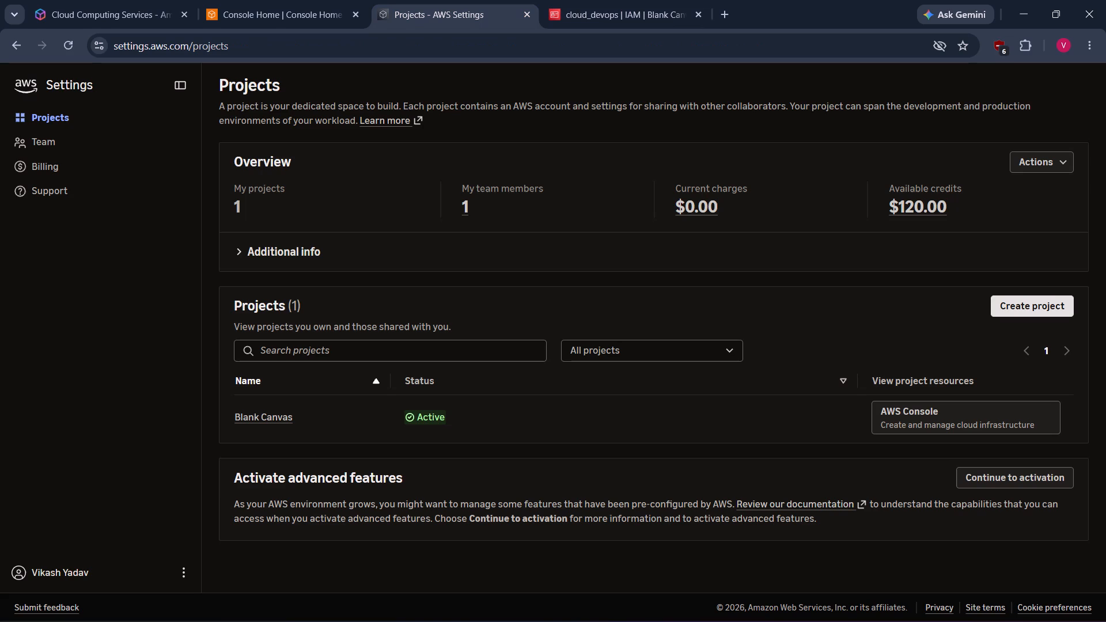
scroll(494, 271, "down", 8)
scroll(494, 271, "up", 3)
scroll(494, 271, "down", 3)
Reorder the browser tabs so AWS Settings Projects comes before Console Home, and return to the Console Home page.
left_click_drag(444, 0, 328, 0)
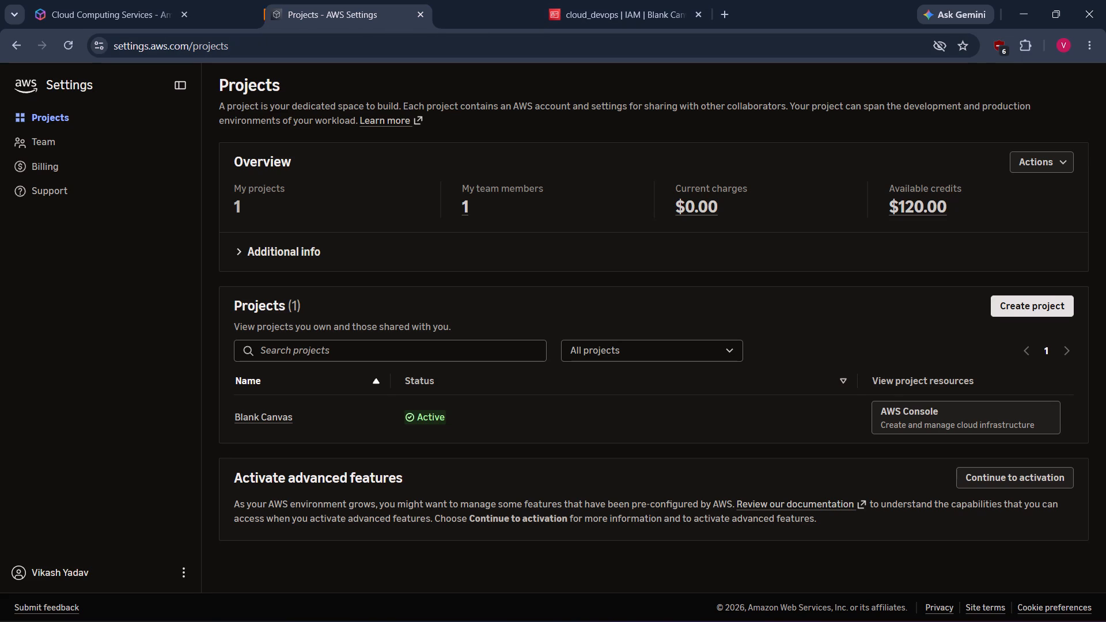
left_click_drag(328, 0, 312, 3)
left_click(457, 0)
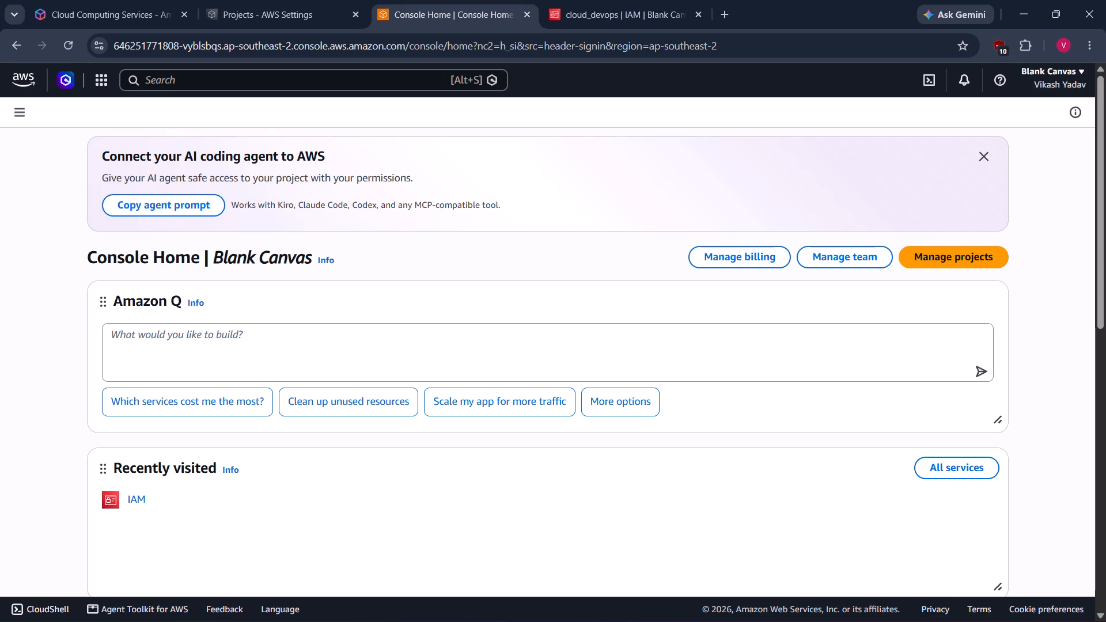
left_click(276, 0)
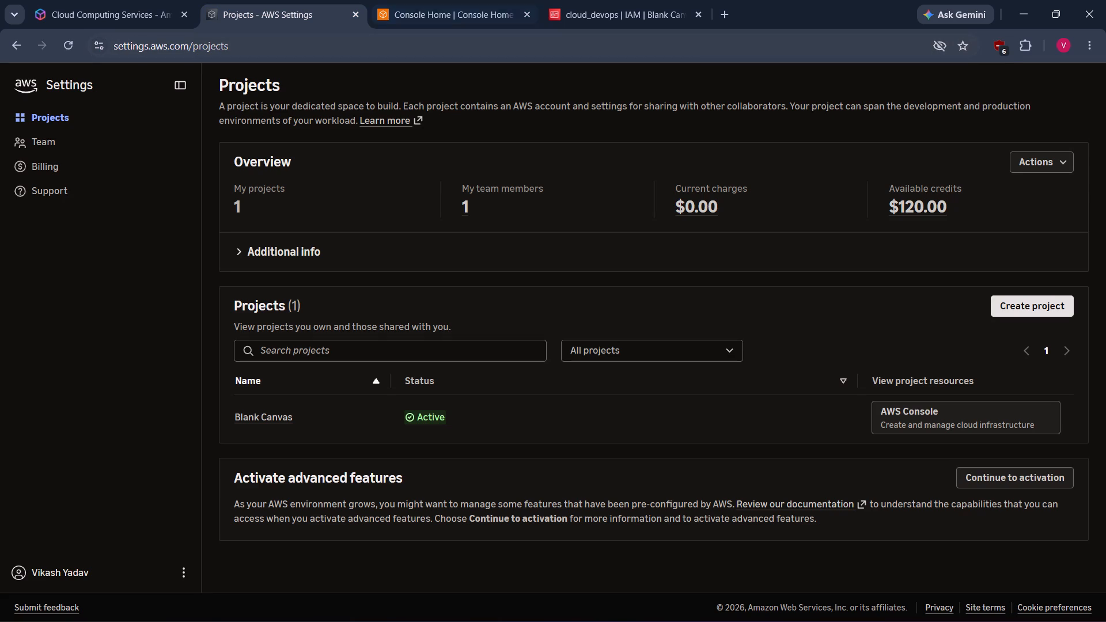
left_click(437, 0)
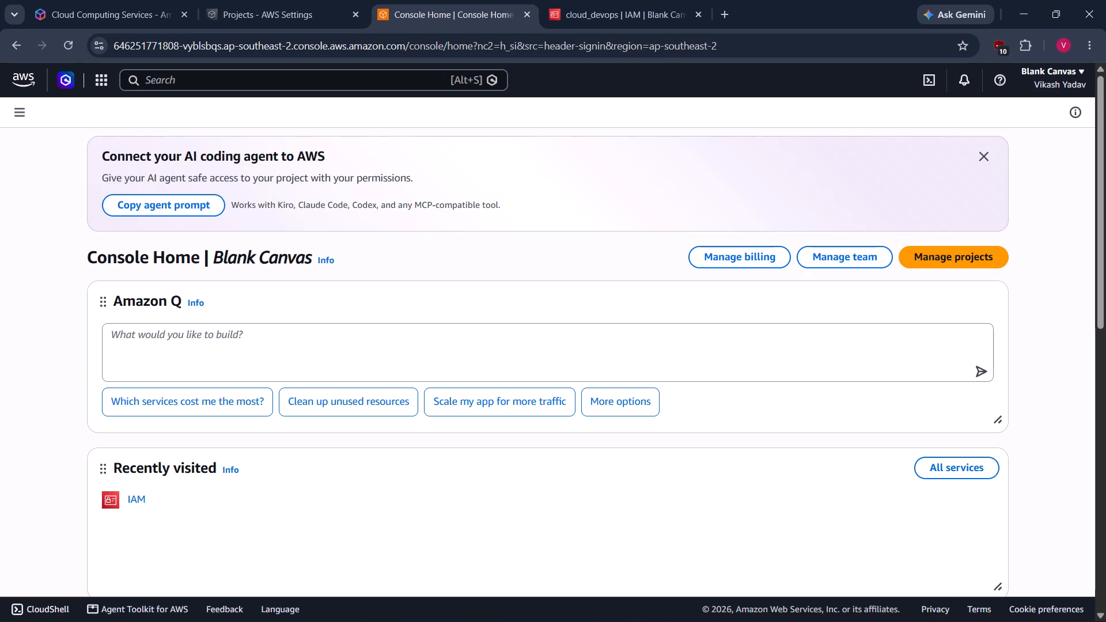
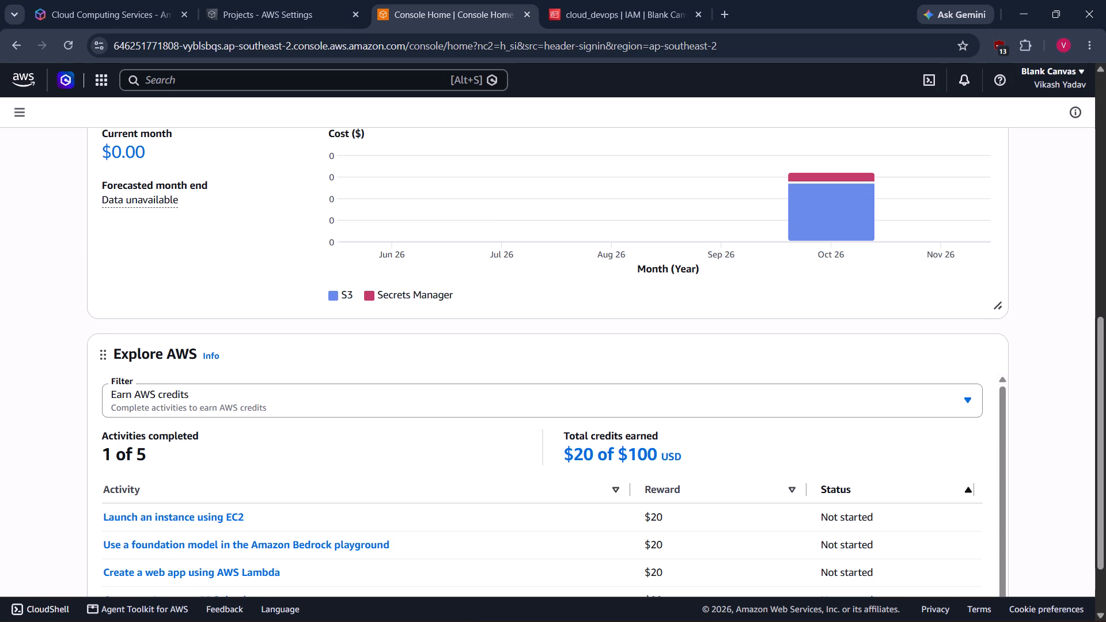
Look over the Blank Canvas Console Home page and the permissions page of IAM user cloud_devops.
scroll(507, 264, "down", 4)
scroll(507, 264, "up", 7)
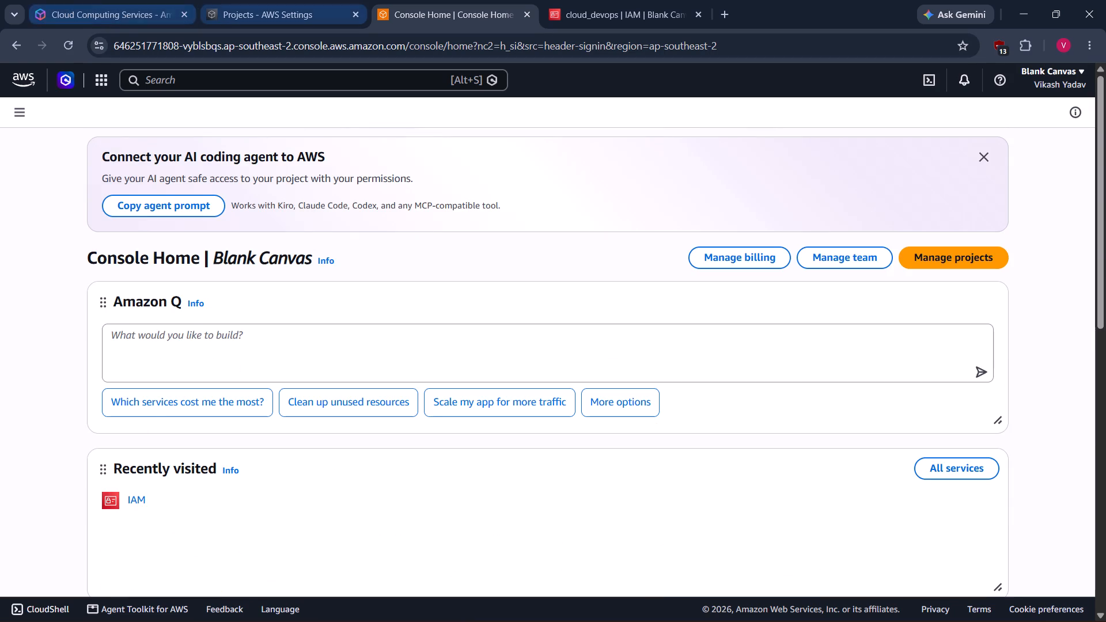
left_click(325, 0)
left_click(471, 0)
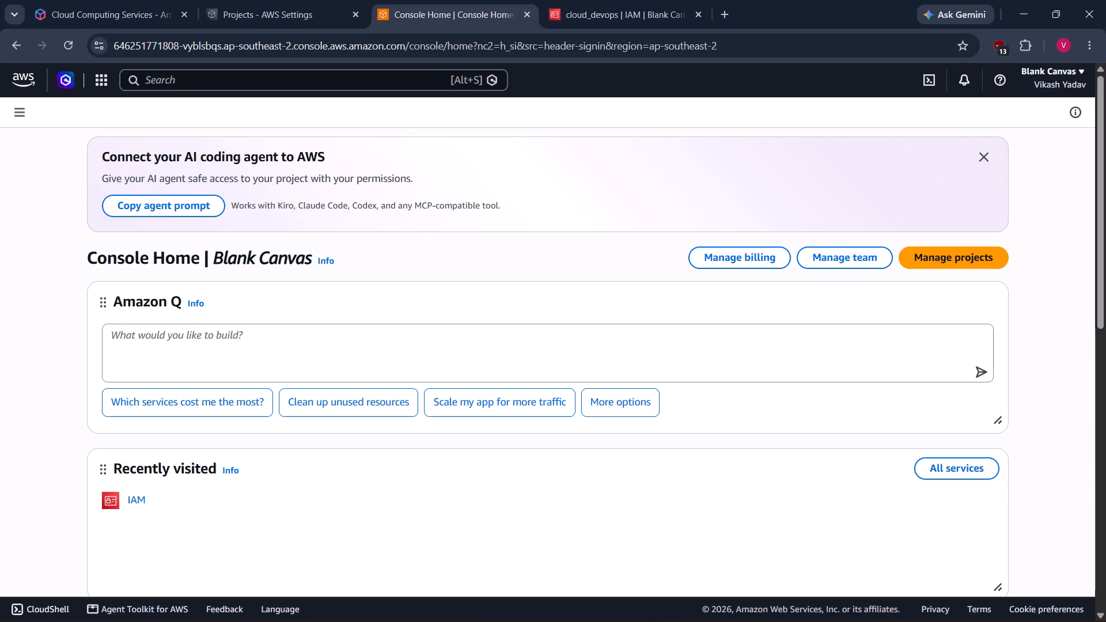
scroll(492, 313, "down", 5)
scroll(492, 313, "up", 6)
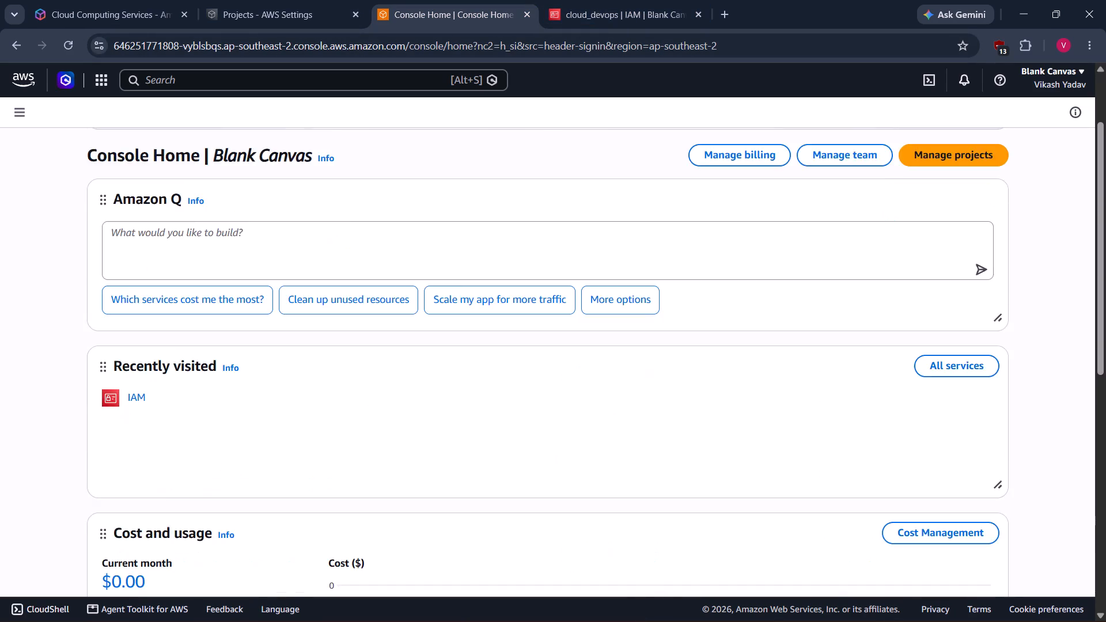
left_click(595, 4)
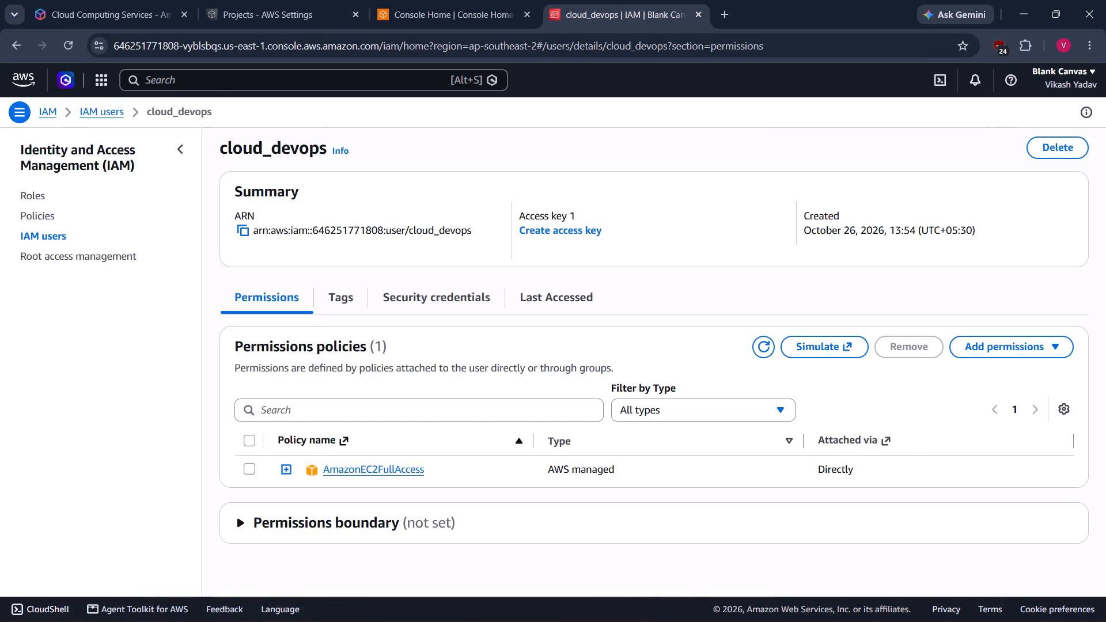
scroll(222, 350, "down", 2)
scroll(430, 352, "down", 4)
Check the Console Home and Projects pages once more, and close the Projects - AWS Settings browser tab.
left_click(429, 0)
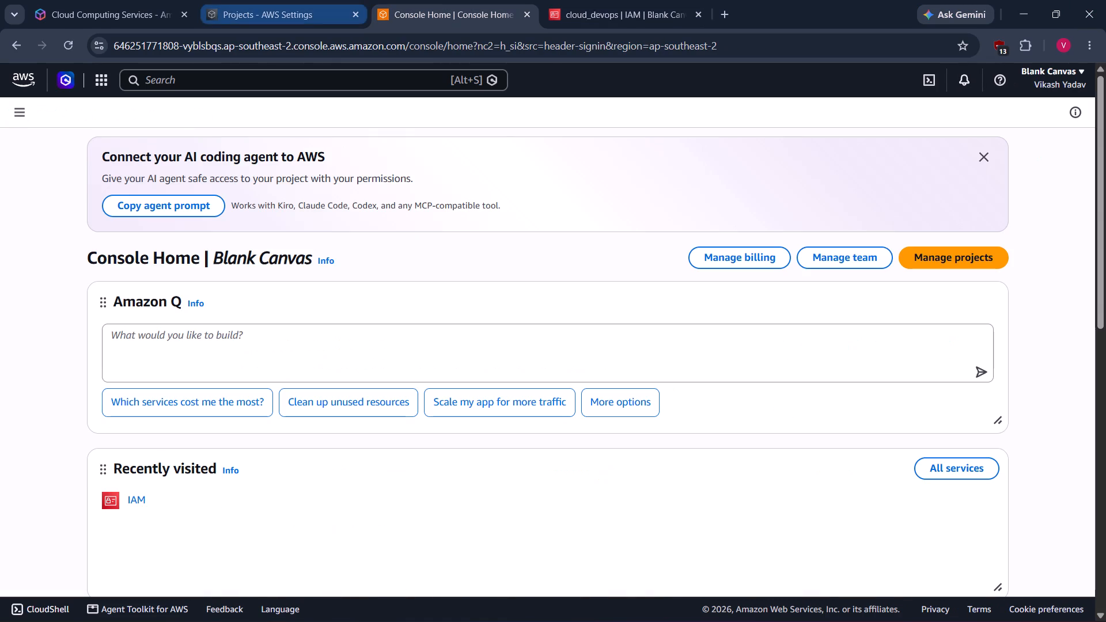
left_click(293, 1)
left_click(483, 0)
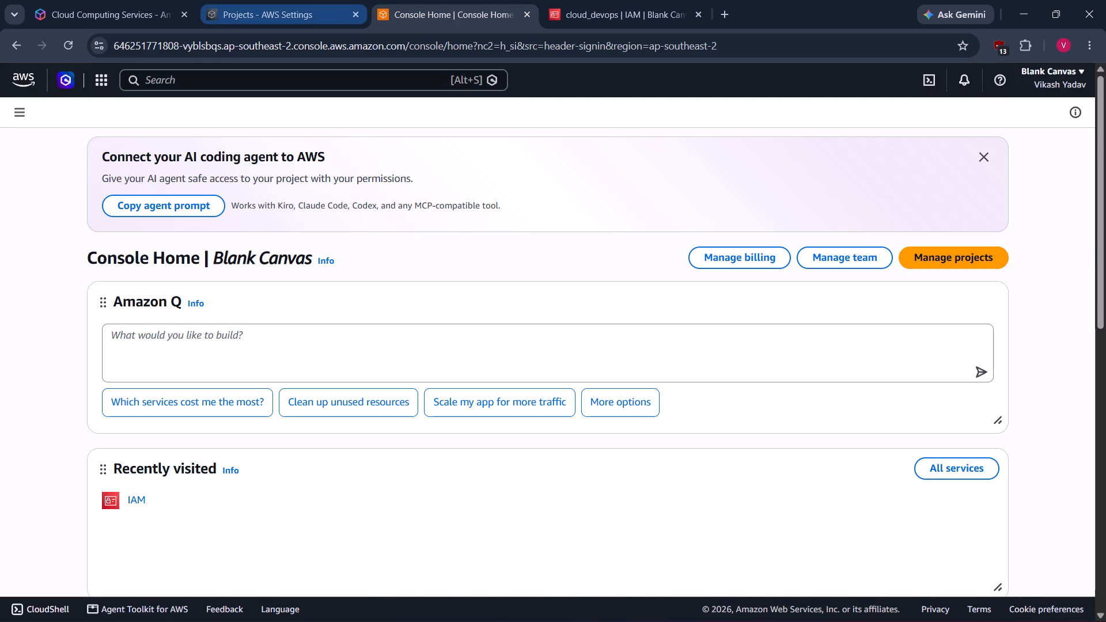
left_click(306, 5)
left_click(353, 14)
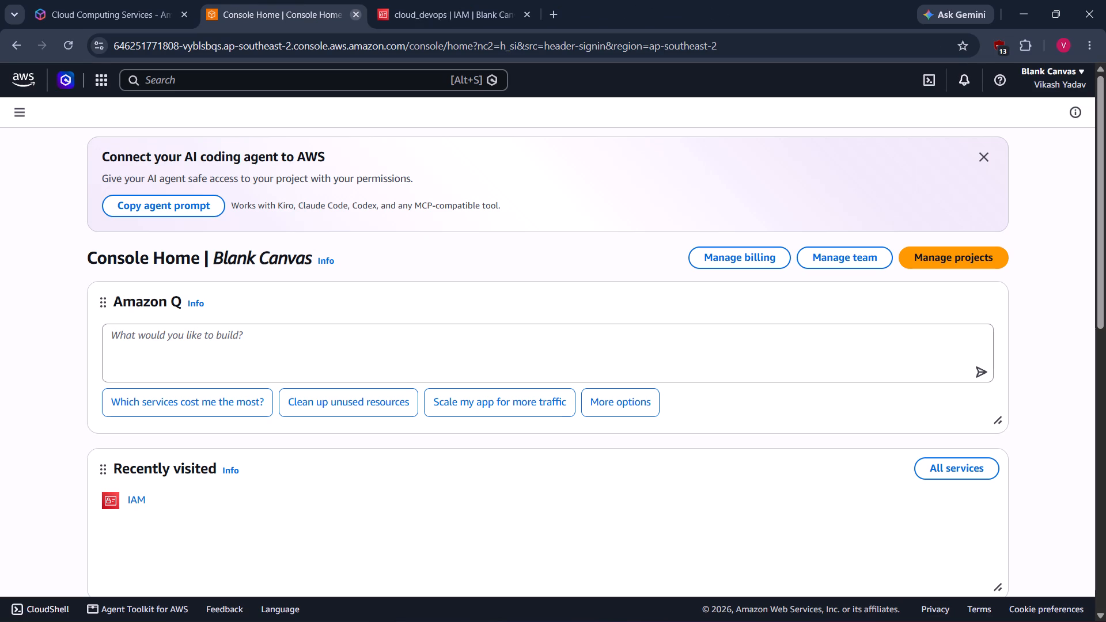
Compare the Console Home page with the cloud_devops user page, ending on the user's permissions.
left_click_drag(325, 0, 393, 0)
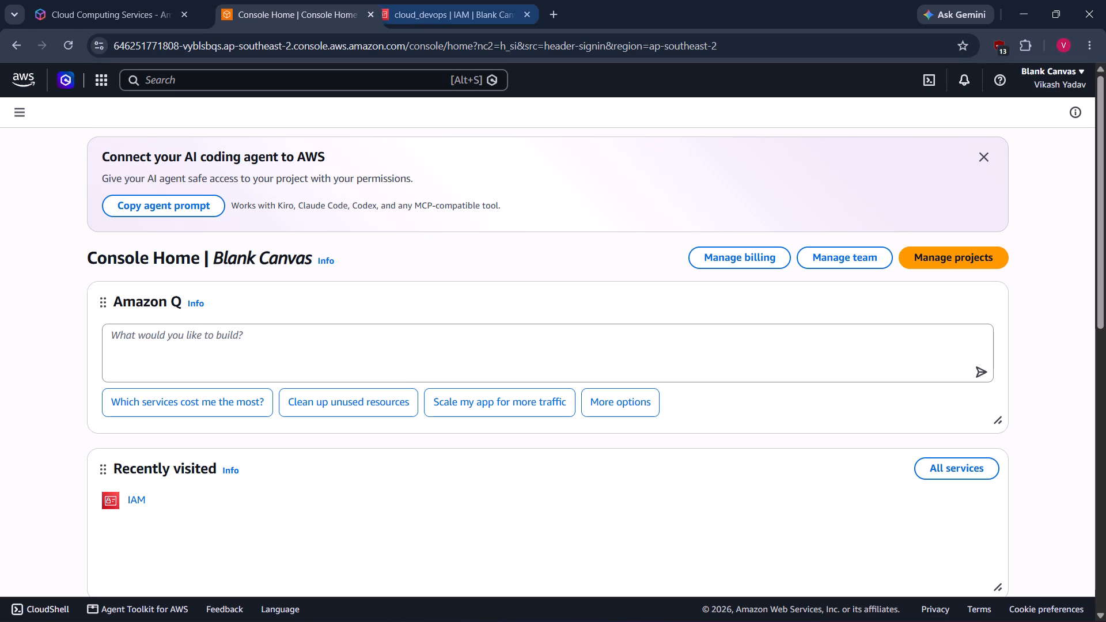
left_click(464, 0)
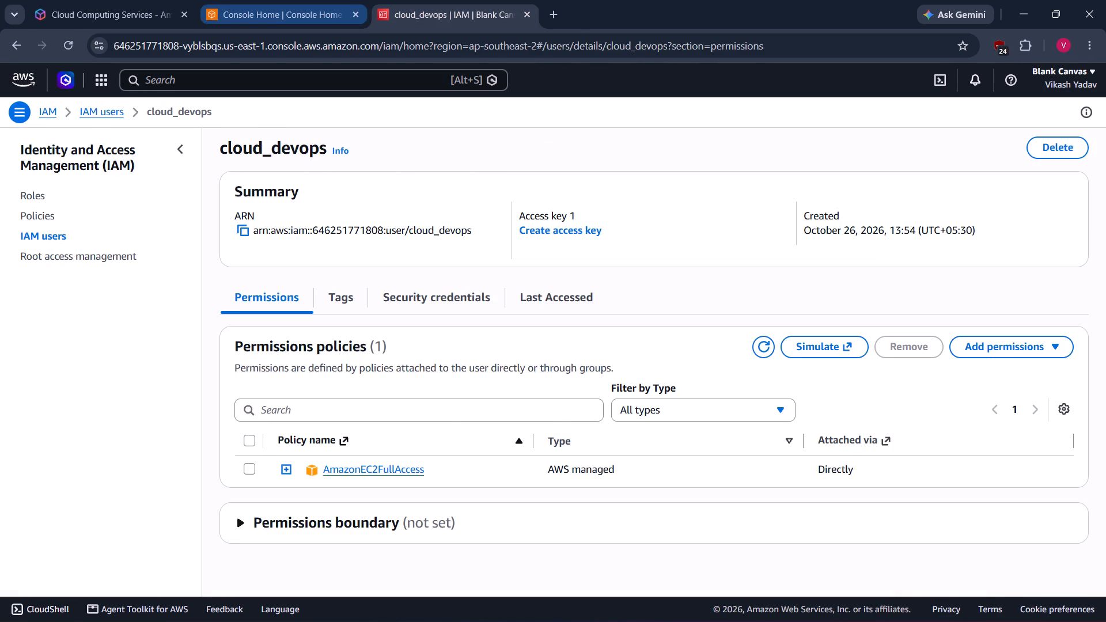
left_click(290, 1)
left_click(469, 0)
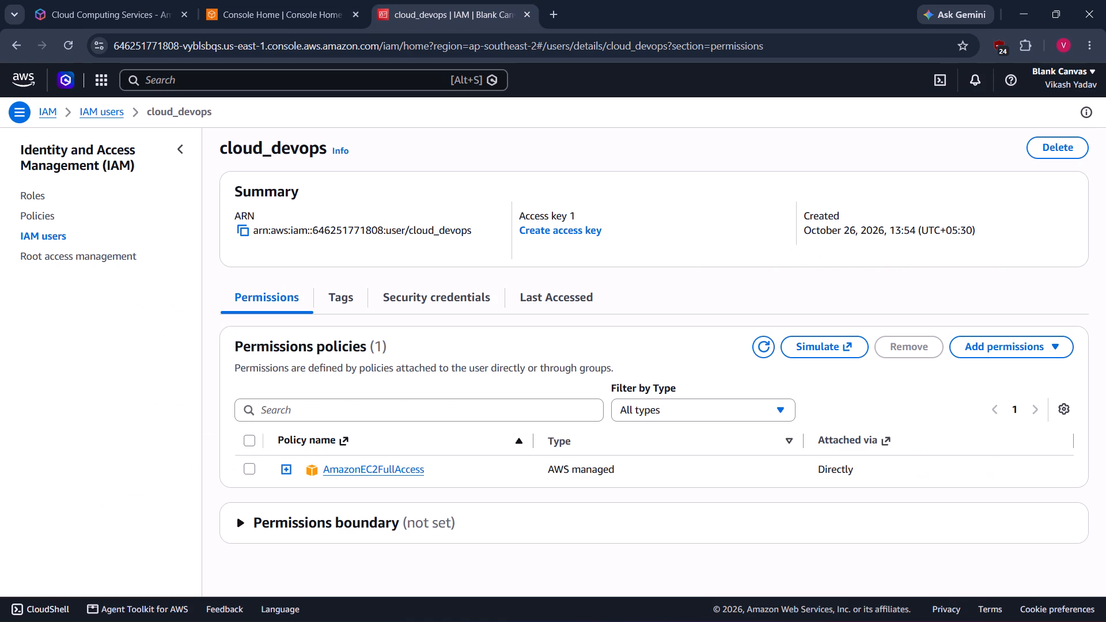
scroll(677, 285, "down", 4)
scroll(677, 285, "up", 3)
Sign out of the Blank Canvas project from the cloud_devops user page.
left_click(1084, 81)
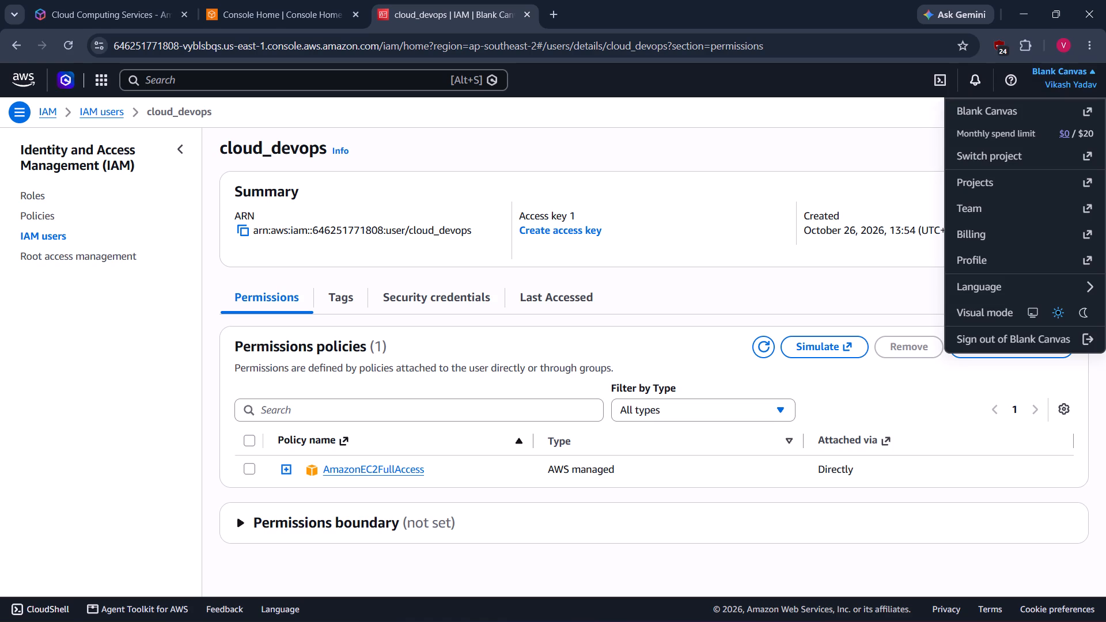
left_click(1018, 335)
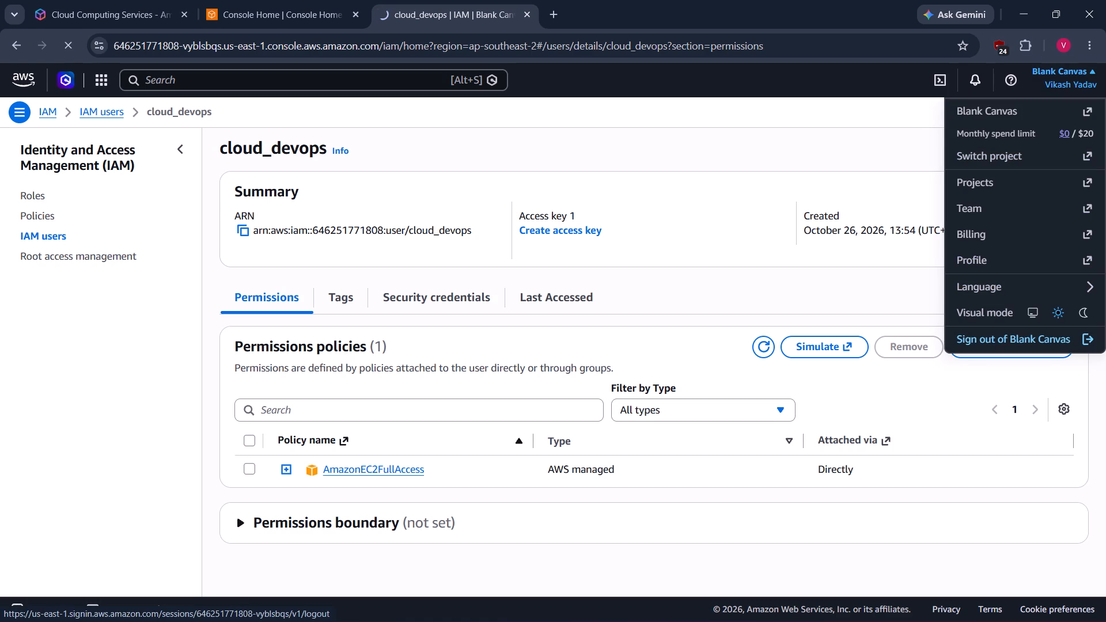